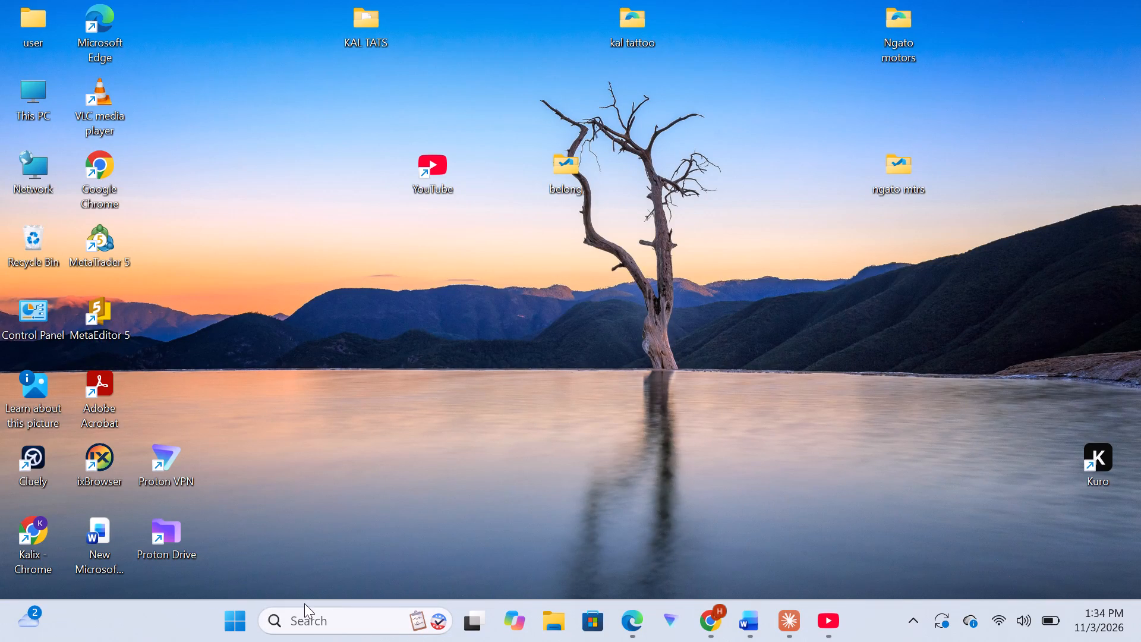
# Find the TradingView app through the Windows search and open it.
pyautogui.click(307, 619)
pyautogui.write('tr')
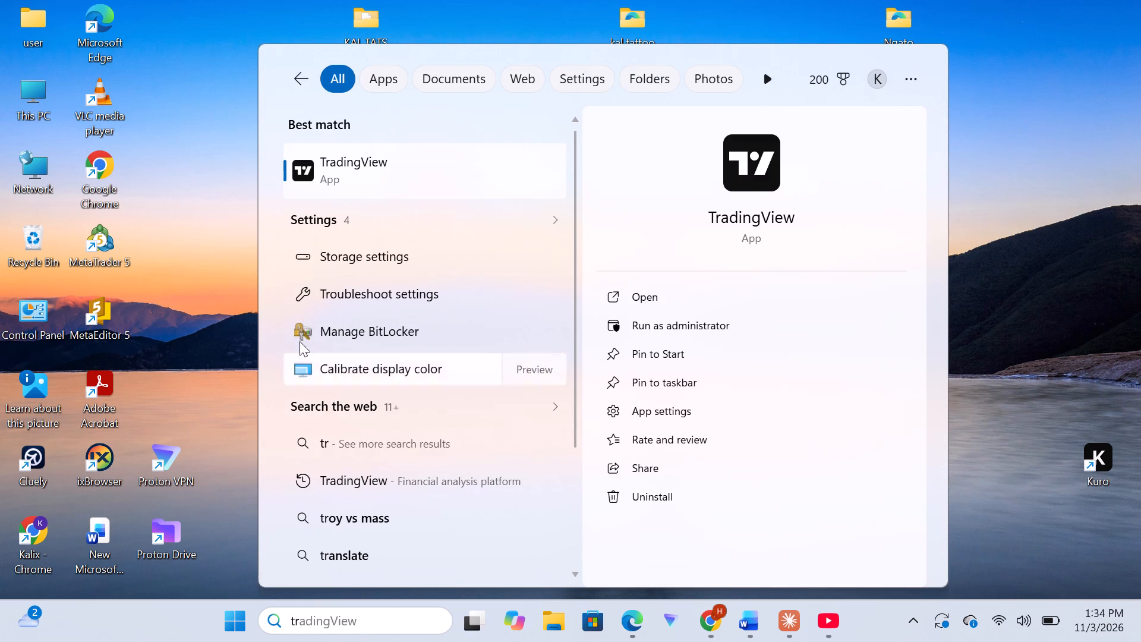
pyautogui.click(635, 291)
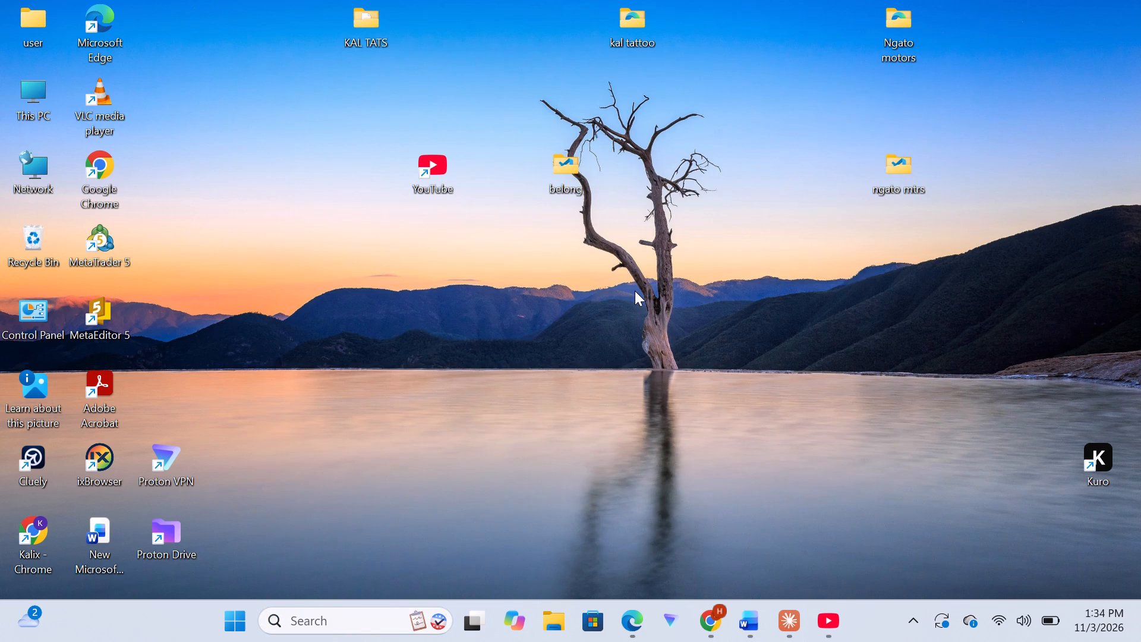
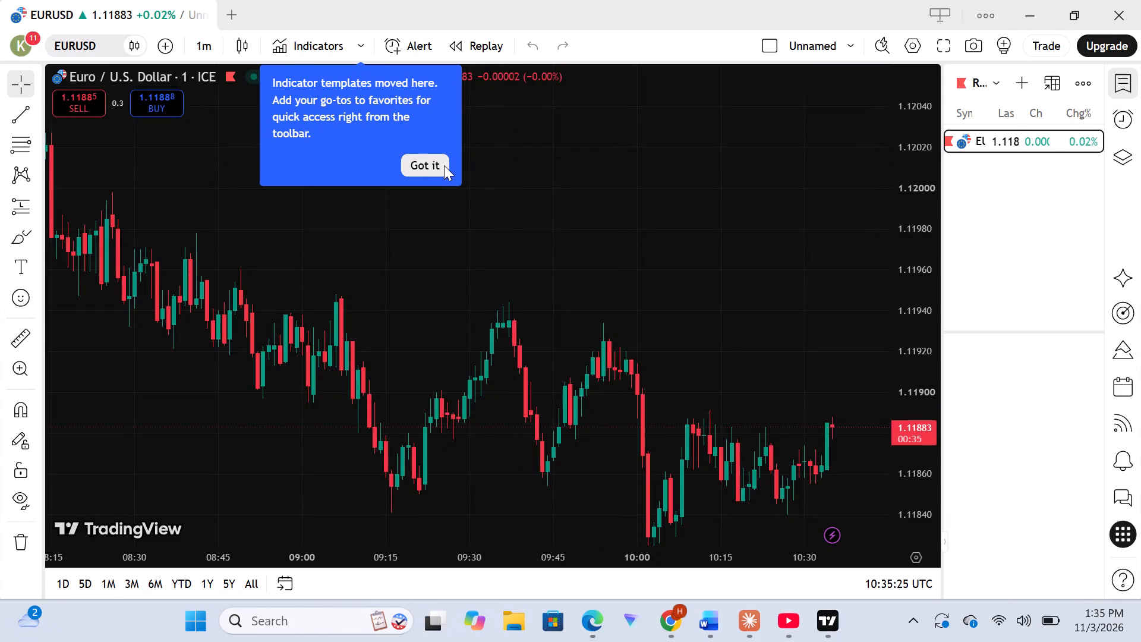
# Dismiss the indicator templates tip and switch the EURUSD chart to the 1-hour interval.
pyautogui.click(434, 166)
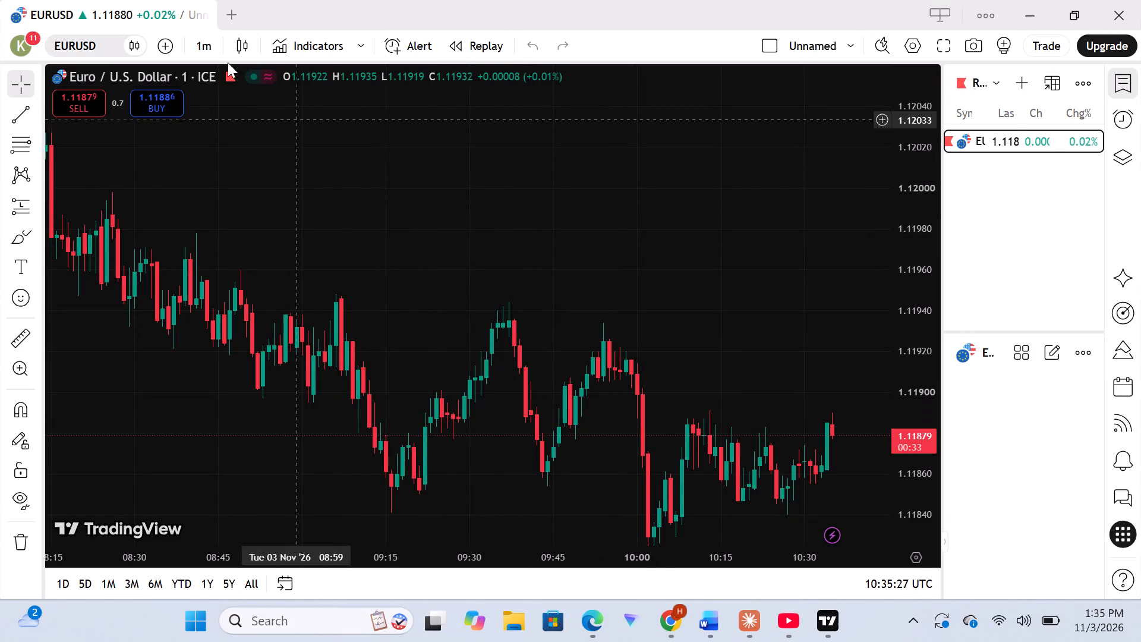
pyautogui.click(200, 39)
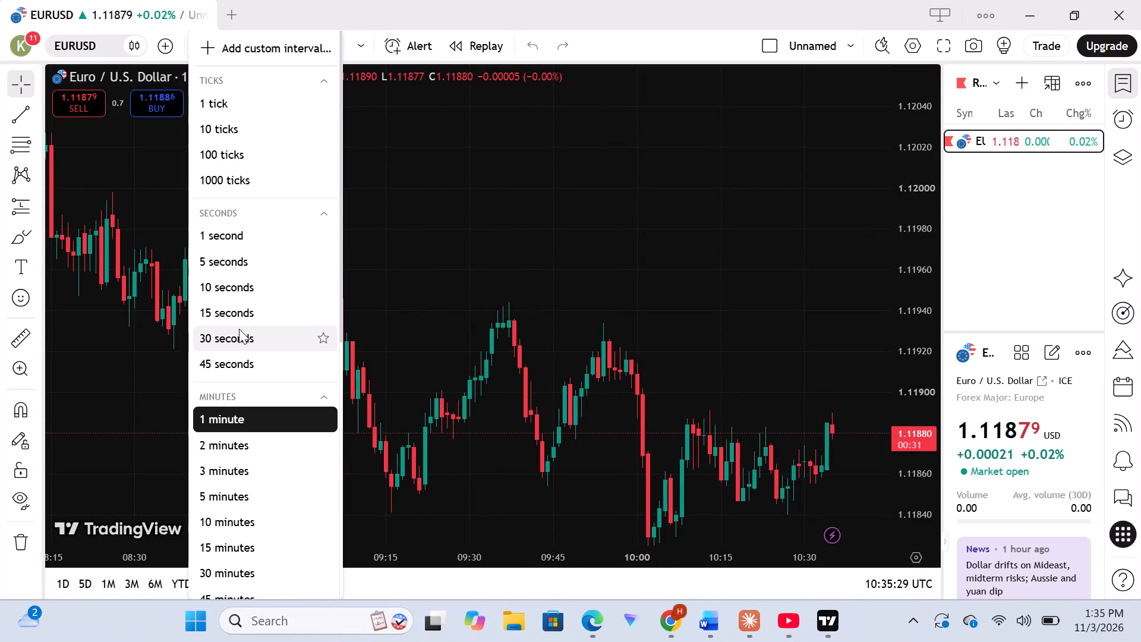
pyautogui.scroll(-1, 234, 534)
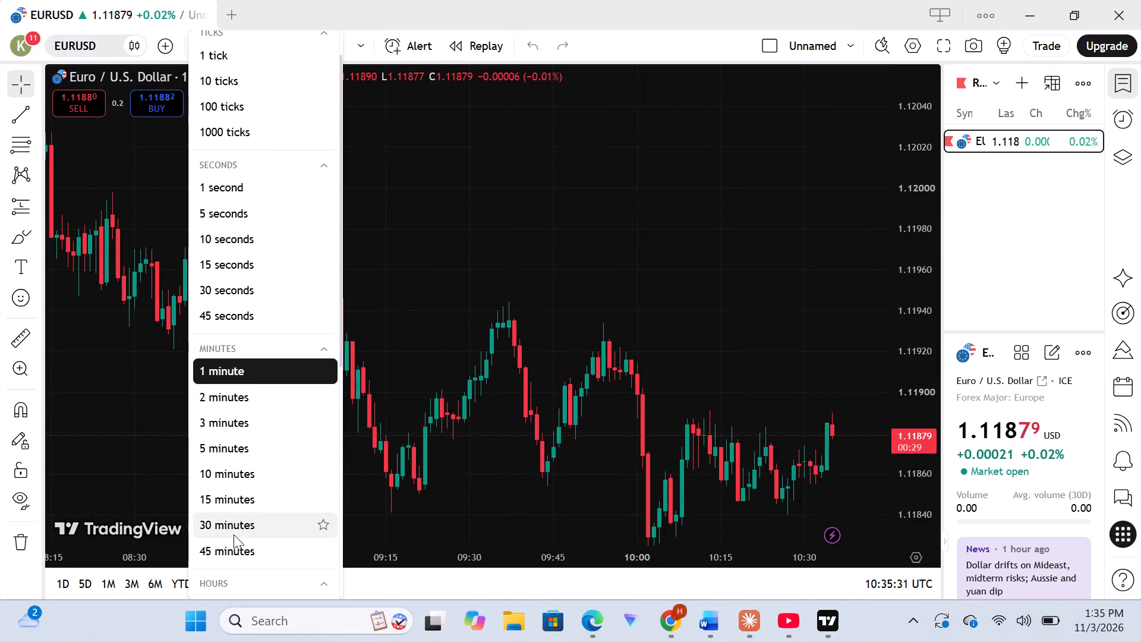
pyautogui.scroll(-1, 234, 534)
pyautogui.click(227, 542)
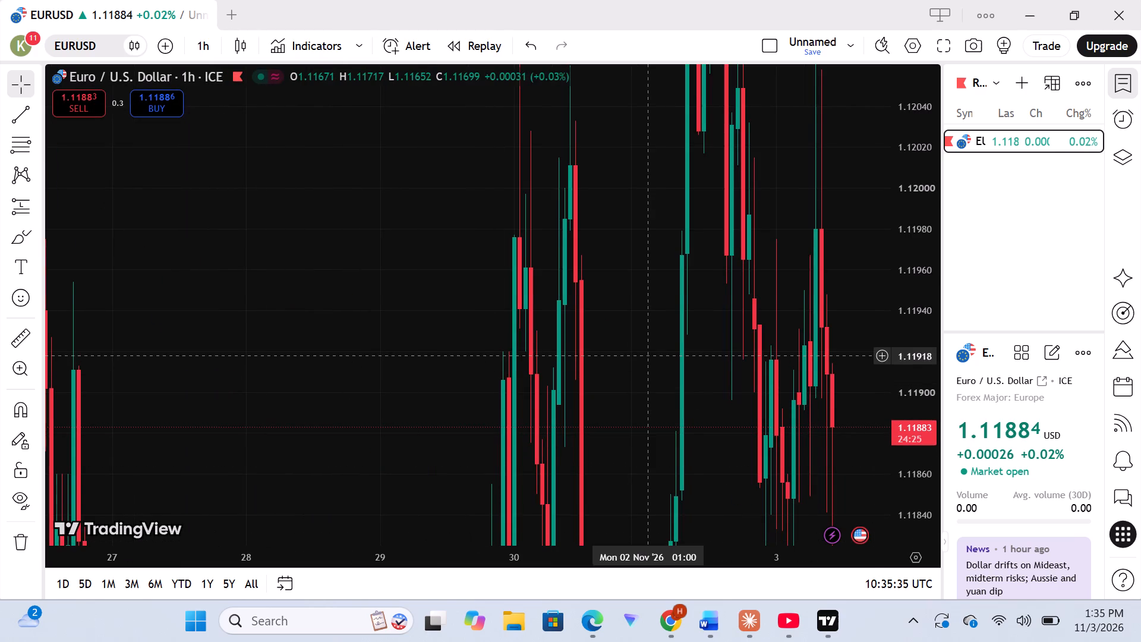
# Compress the EURUSD price scale until the swing highs and lows since 27 October fit in the chart.
pyautogui.scroll(2, 907, 278)
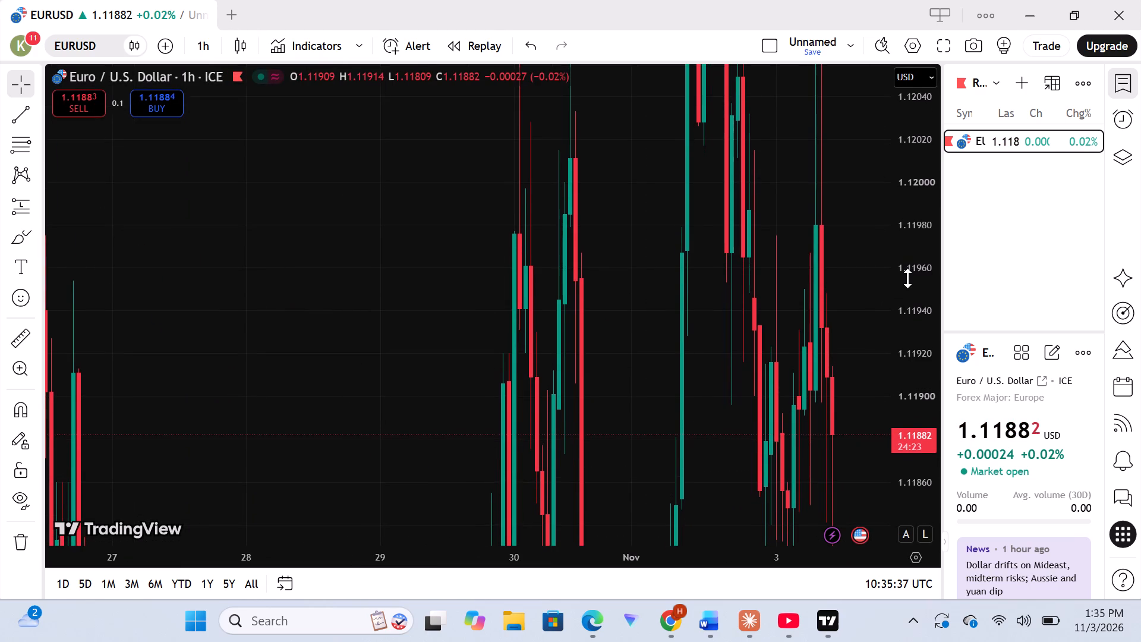
pyautogui.scroll(-12, 907, 278)
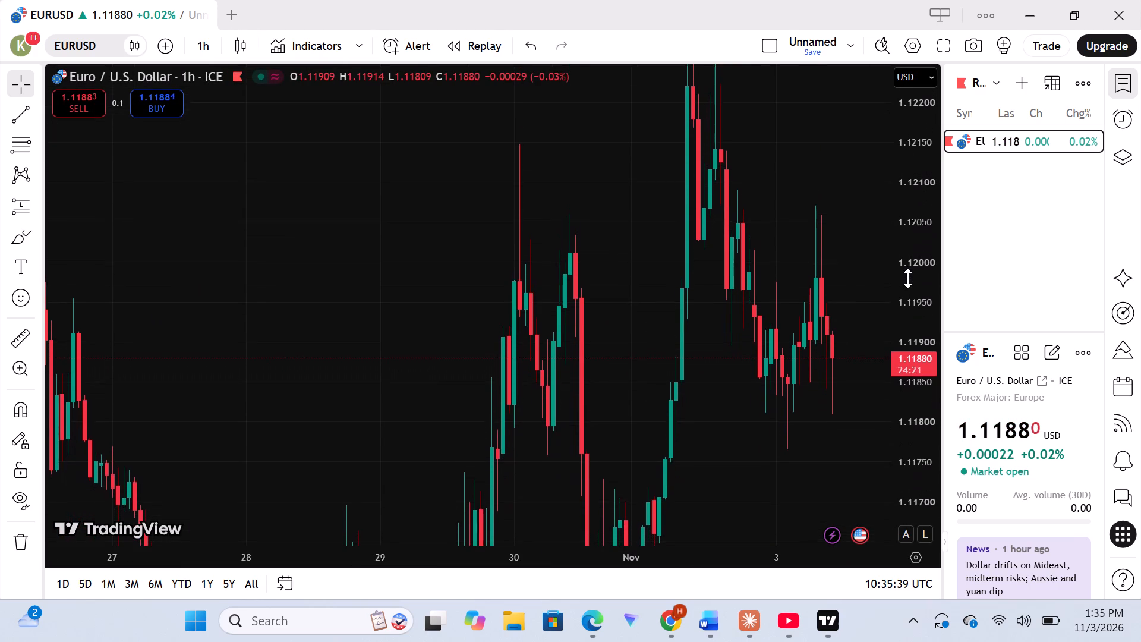
pyautogui.scroll(-6, 907, 278)
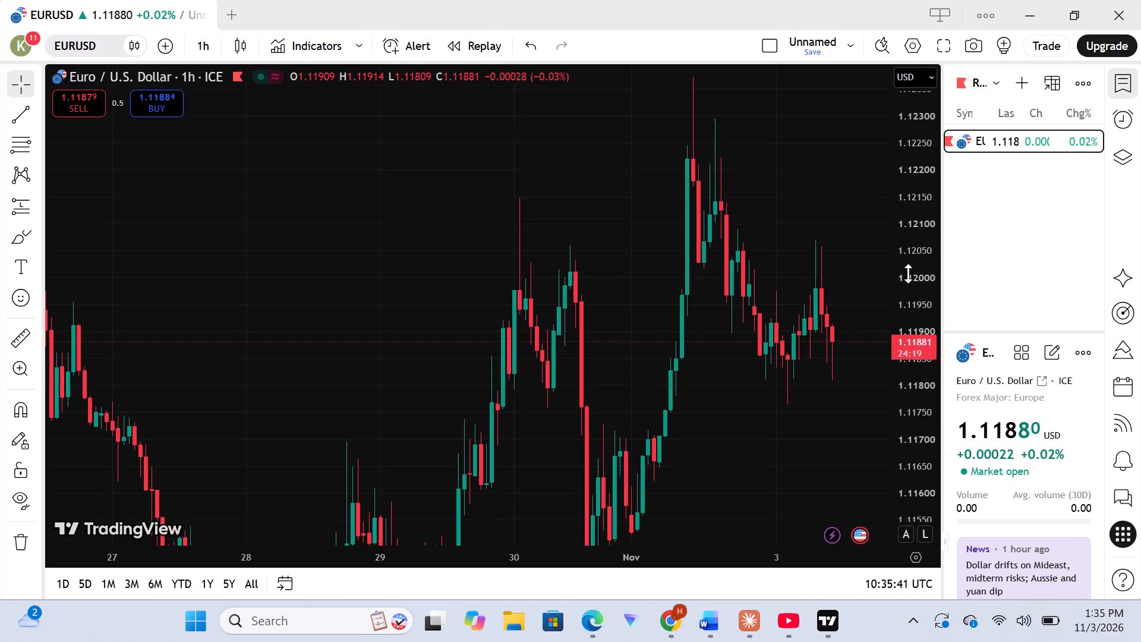
pyautogui.scroll(-4, 908, 273)
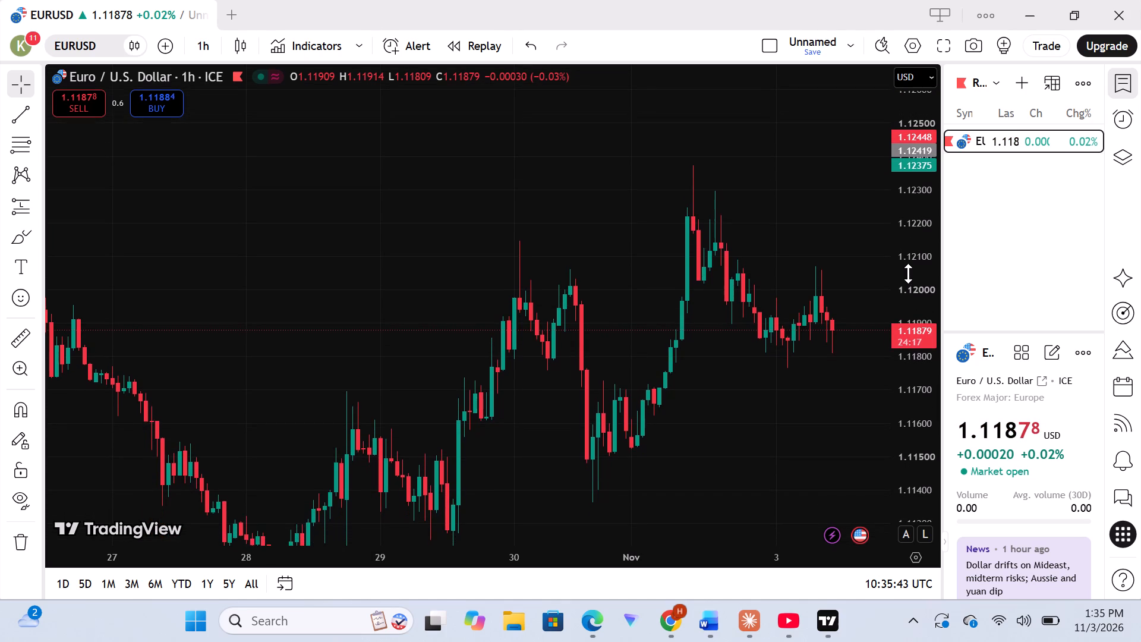
pyautogui.scroll(-2, 908, 273)
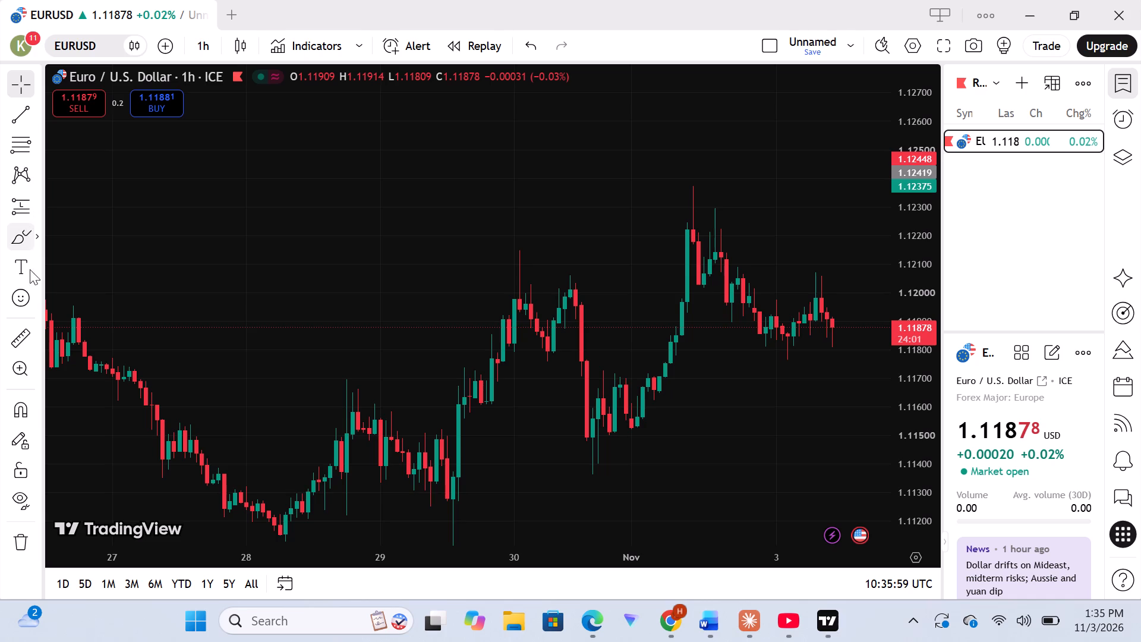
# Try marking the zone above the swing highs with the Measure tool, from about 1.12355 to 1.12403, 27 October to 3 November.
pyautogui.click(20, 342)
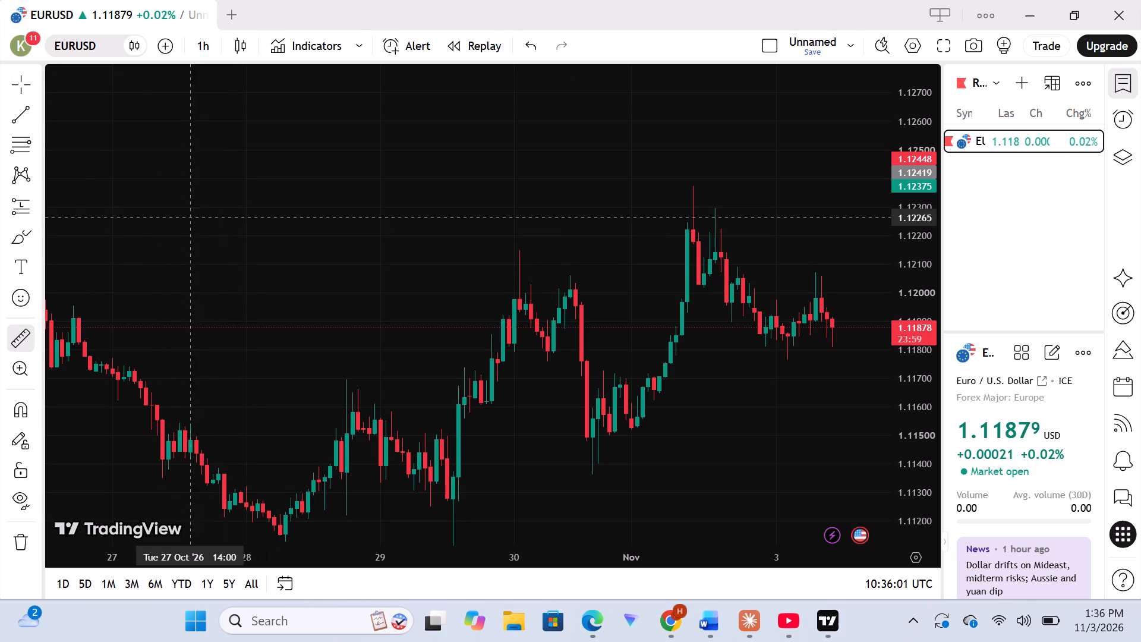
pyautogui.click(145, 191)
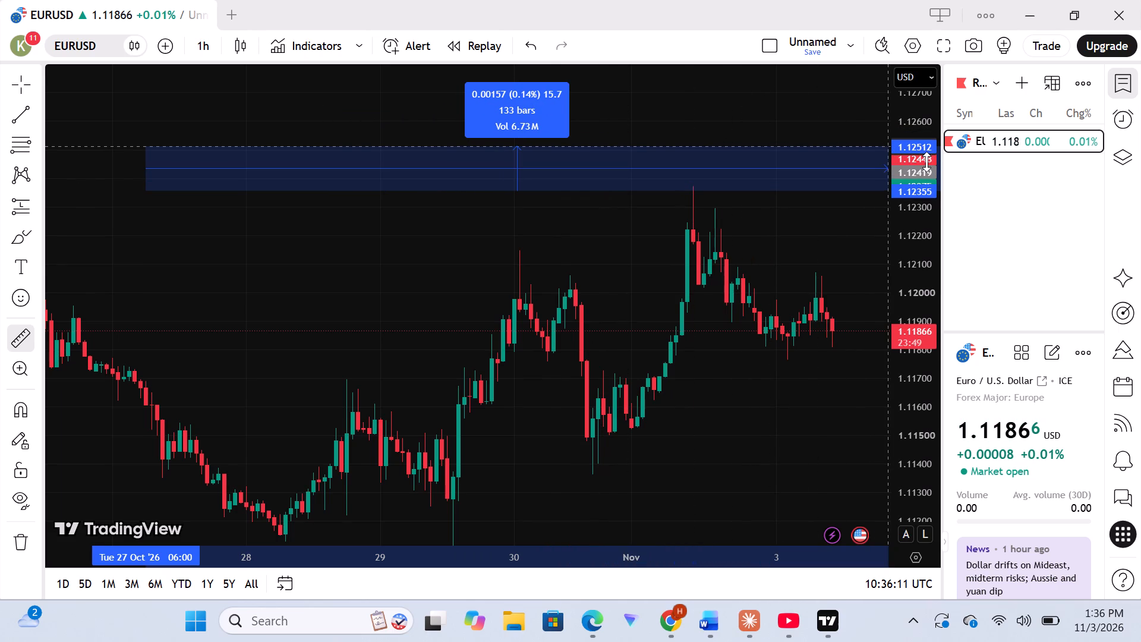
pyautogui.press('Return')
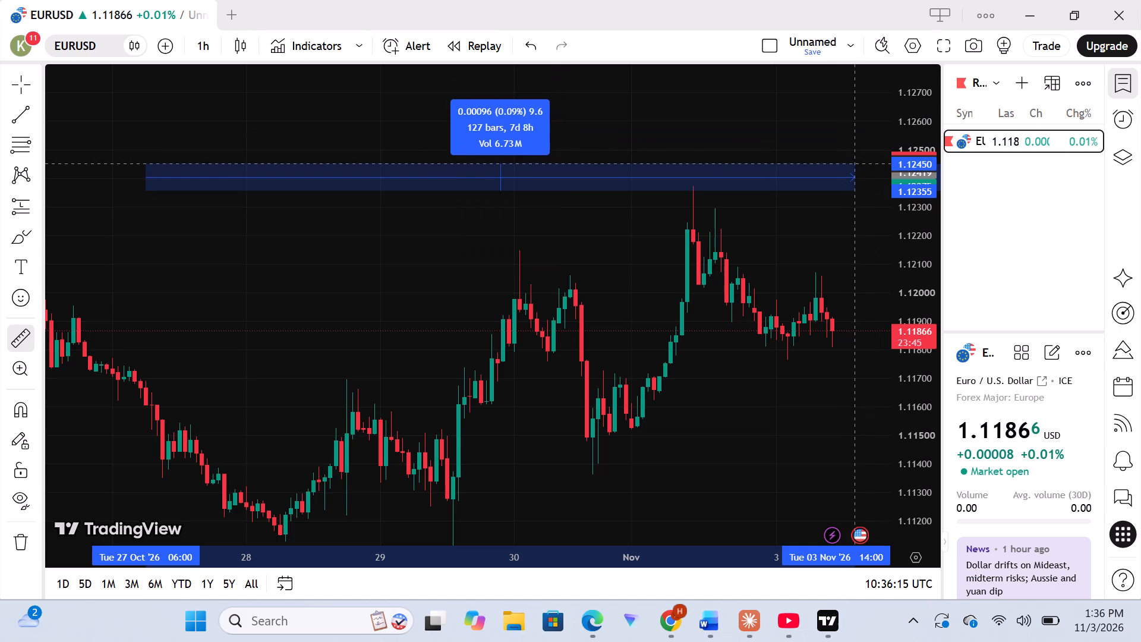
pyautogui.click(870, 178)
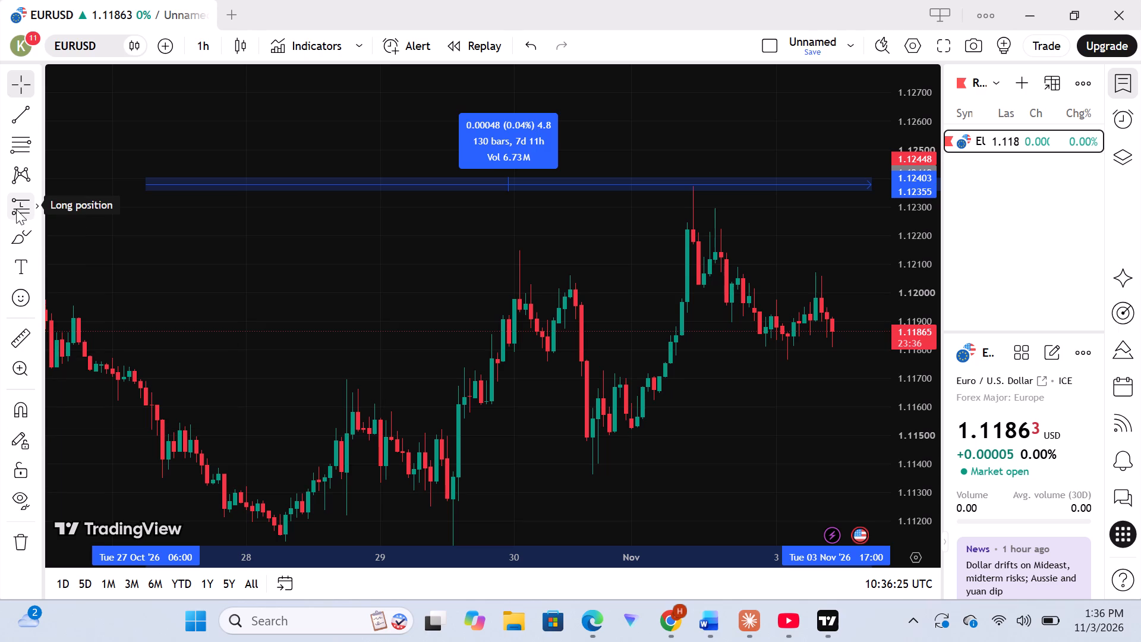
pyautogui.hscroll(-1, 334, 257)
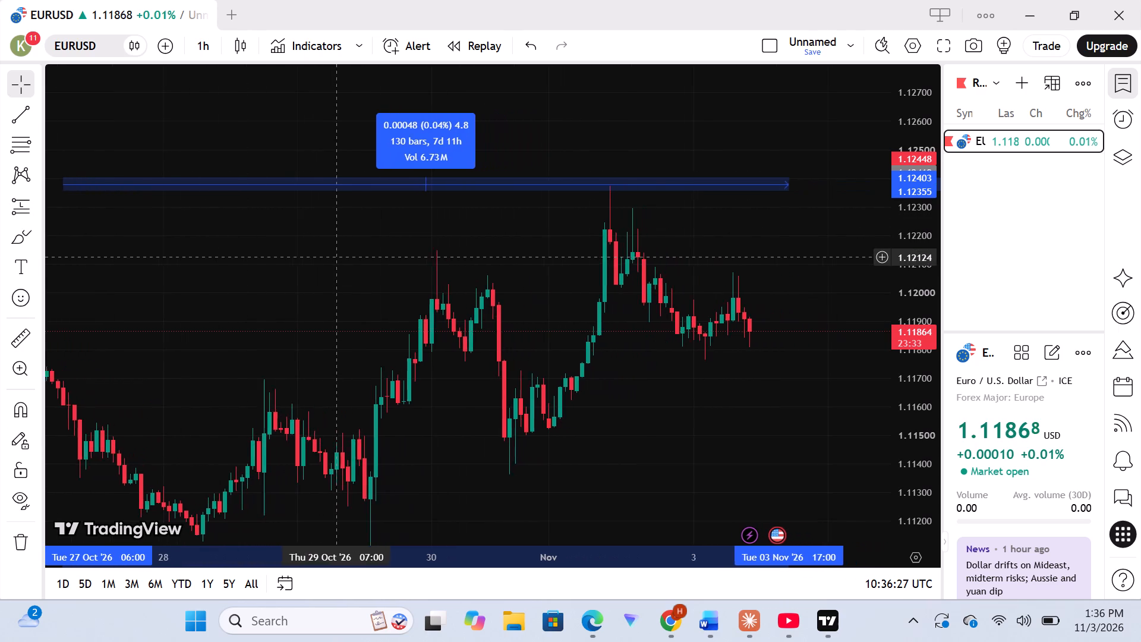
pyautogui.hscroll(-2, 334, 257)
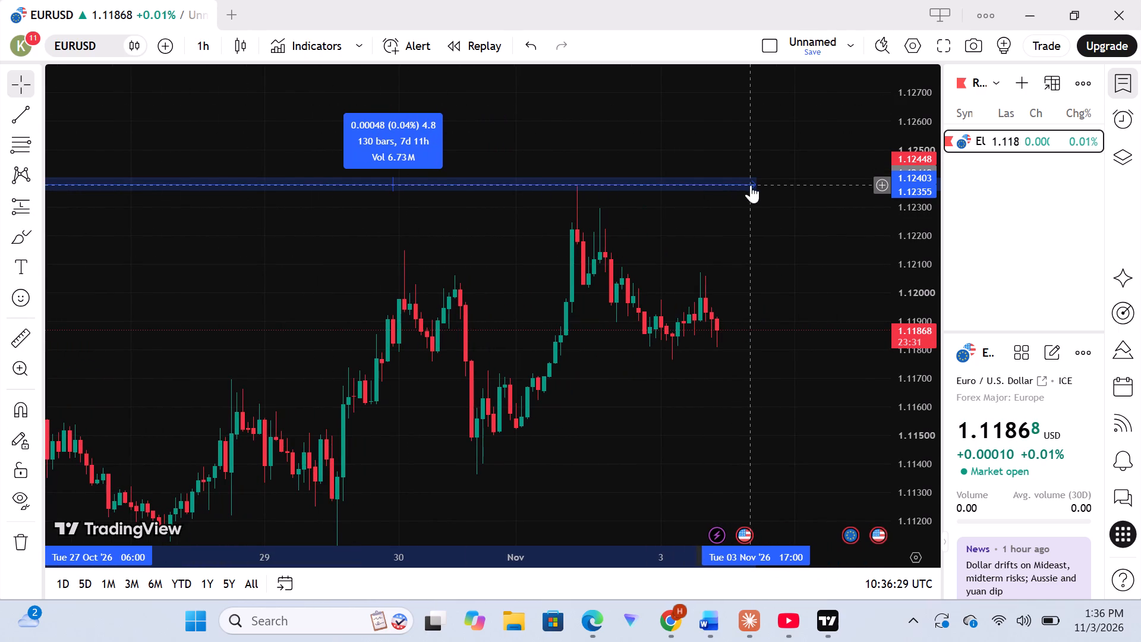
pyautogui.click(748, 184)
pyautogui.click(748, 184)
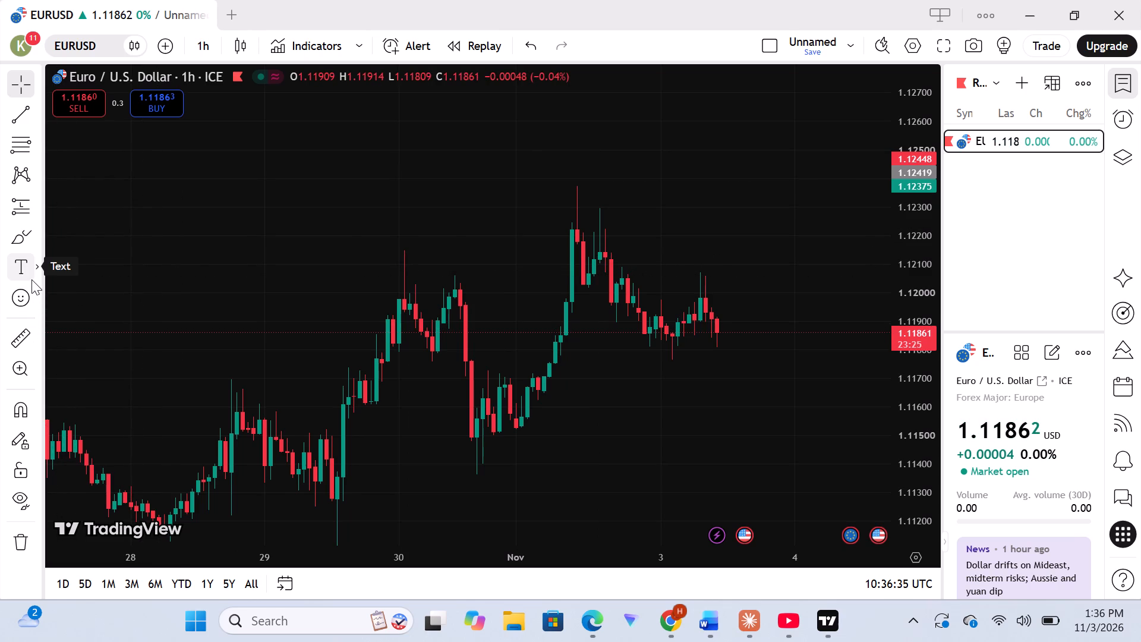
# Draw a rectangle over the highest swing peak, about 1.12332 to 1.12408, from 28 October to 4 November.
pyautogui.click(36, 236)
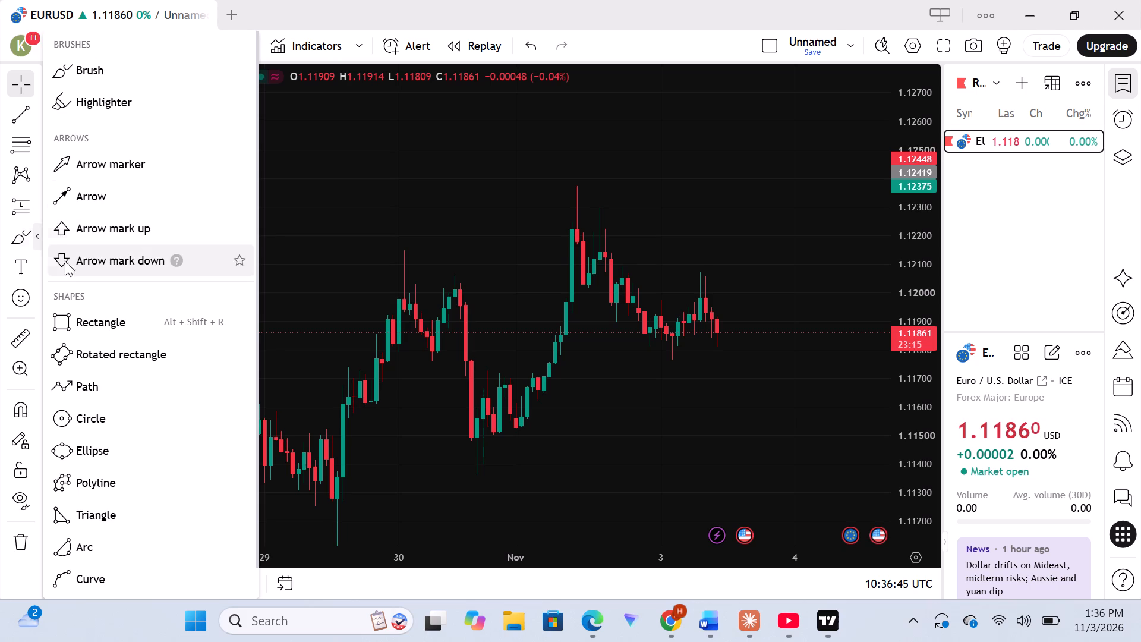
pyautogui.click(86, 315)
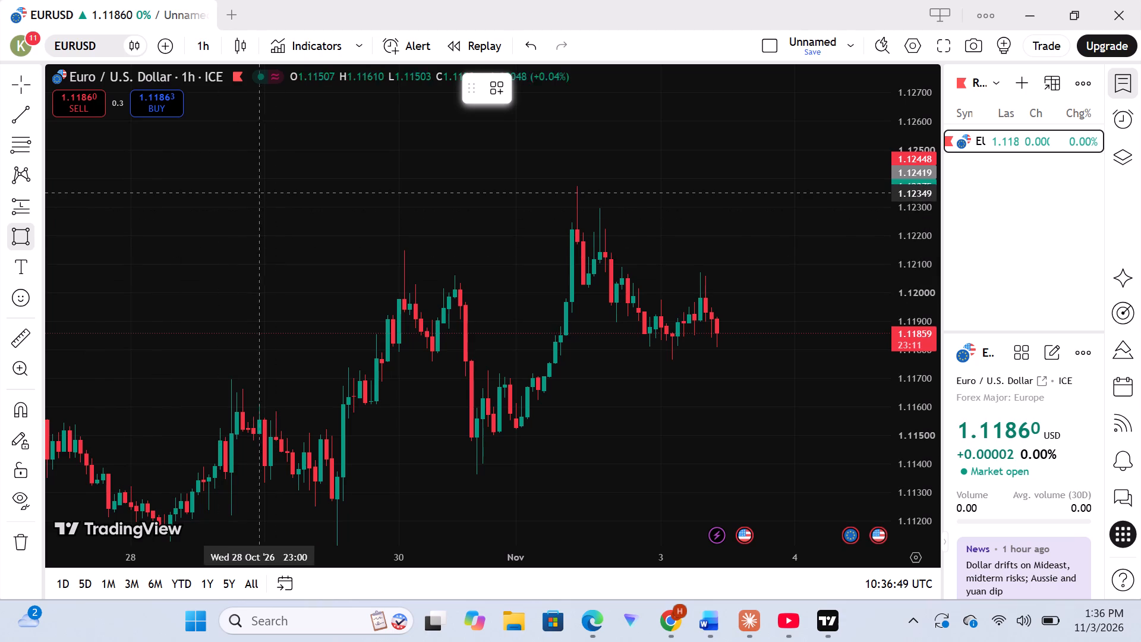
pyautogui.click(221, 198)
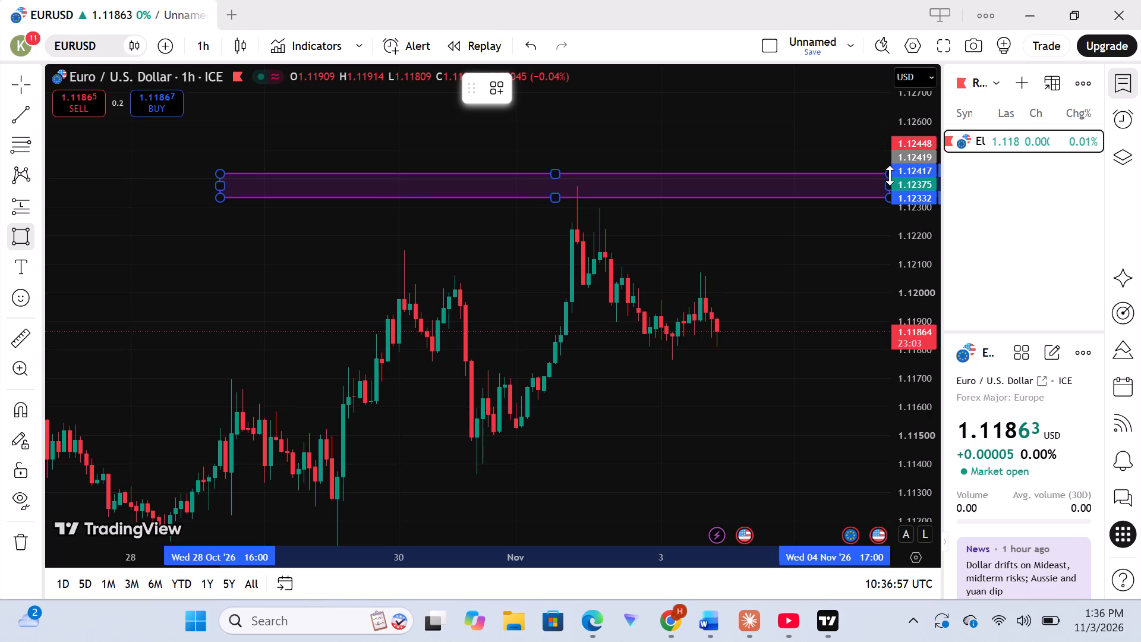
pyautogui.click(885, 176)
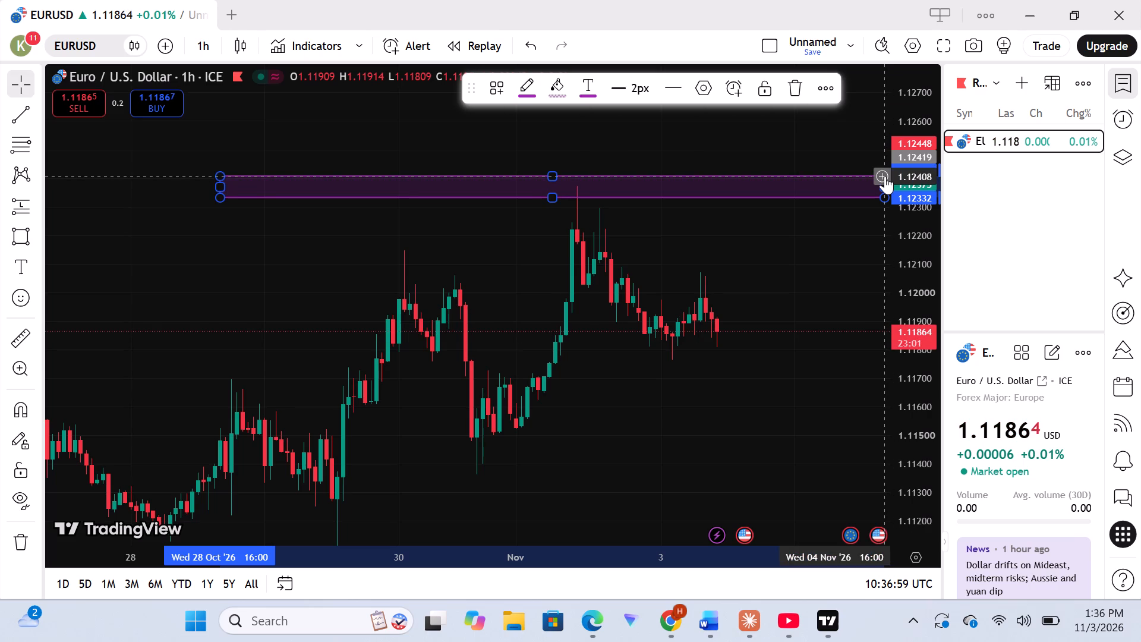
pyautogui.click(849, 143)
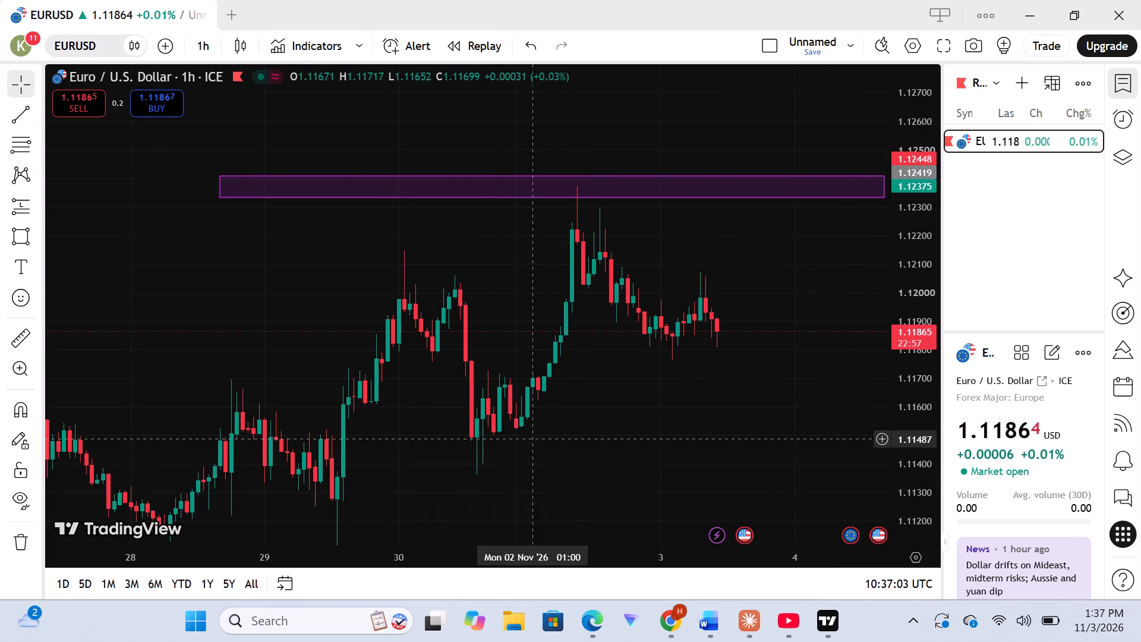
# Draw a second rectangle under the lowest swing low, about 1.11018 to 1.11077, from 28 October to 4 November.
pyautogui.scroll(-1, 534, 439)
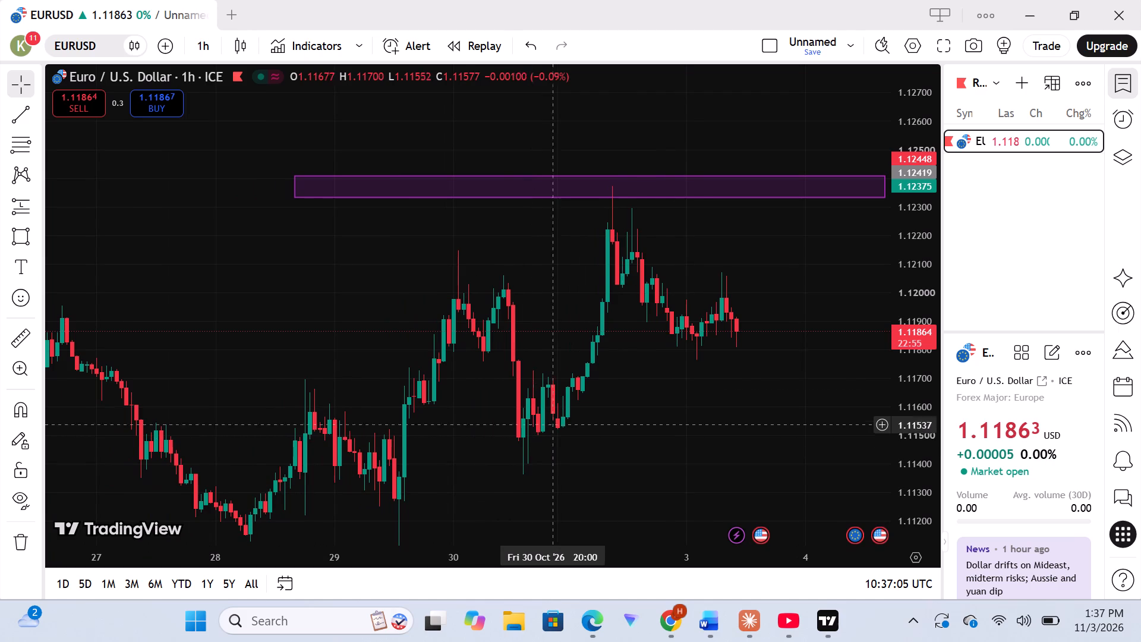
pyautogui.moveTo(407, 287); pyautogui.dragTo(389, 194)
pyautogui.scroll(-1, 389, 194)
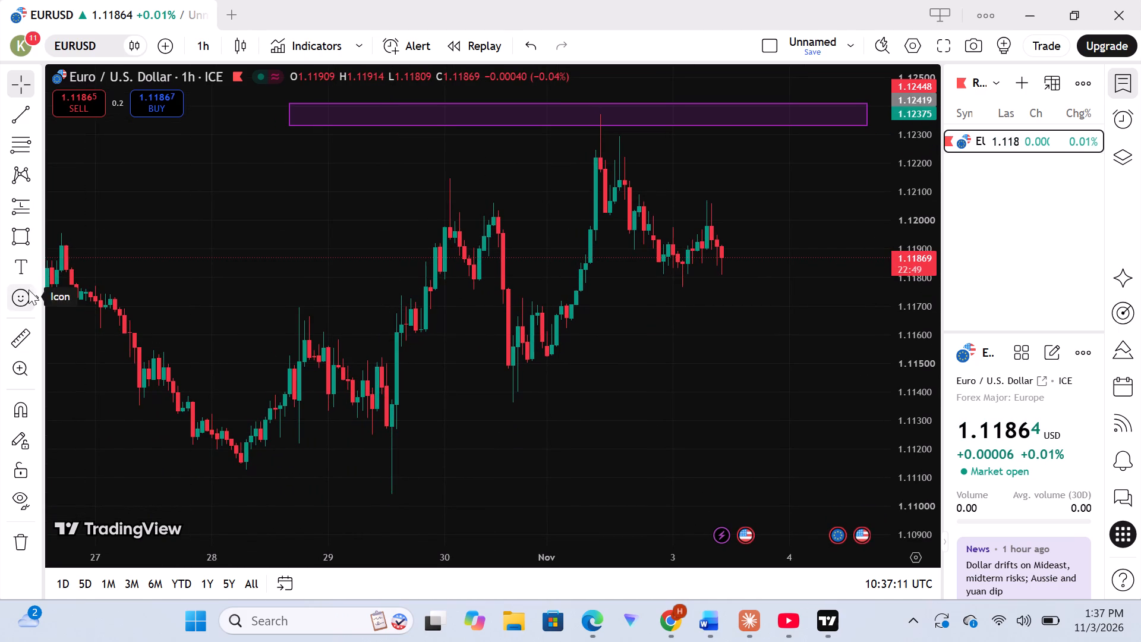
pyautogui.click(31, 229)
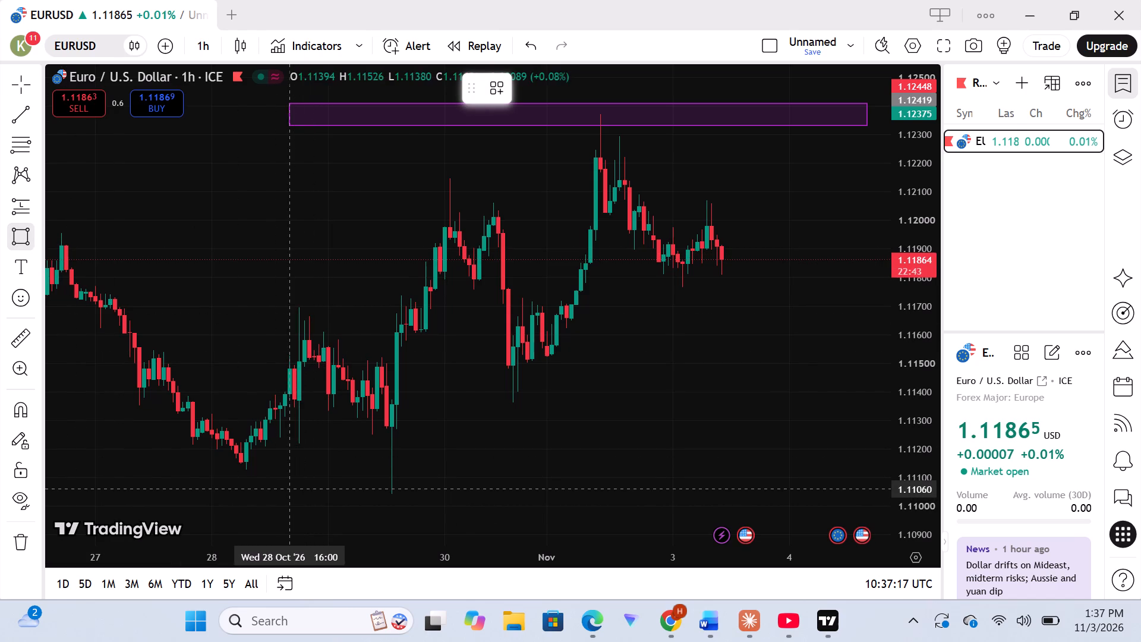
pyautogui.click(249, 484)
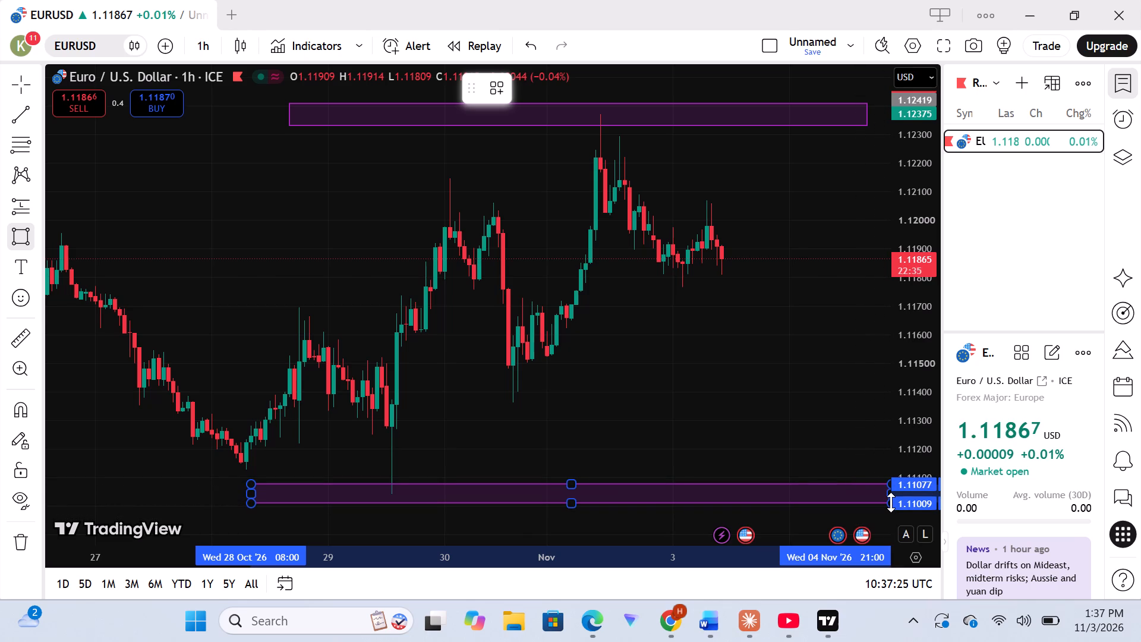
pyautogui.click(891, 502)
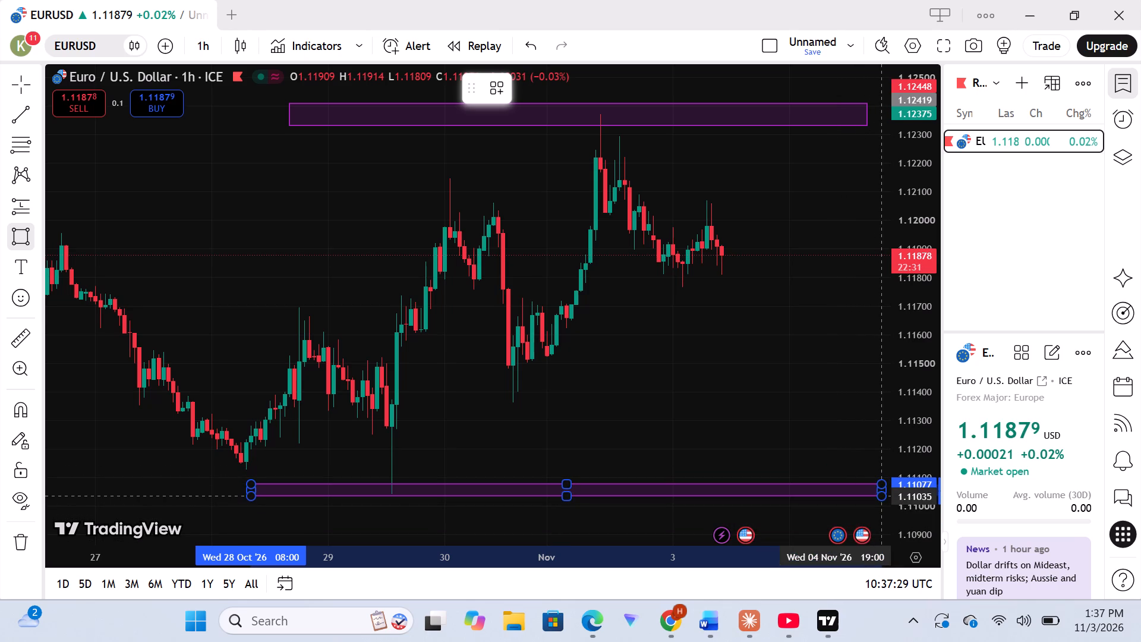
pyautogui.click(881, 501)
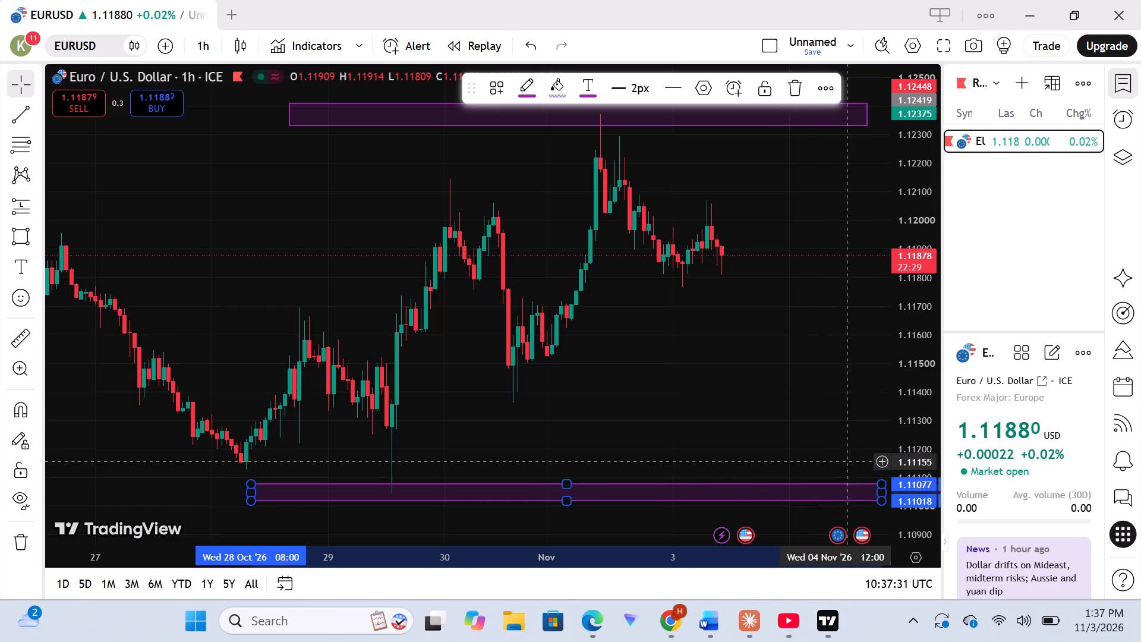
pyautogui.click(825, 416)
# Extend the lower rectangle's later end to about 6 November 13:00, keeping its price range.
pyautogui.hscroll(-1, 731, 383)
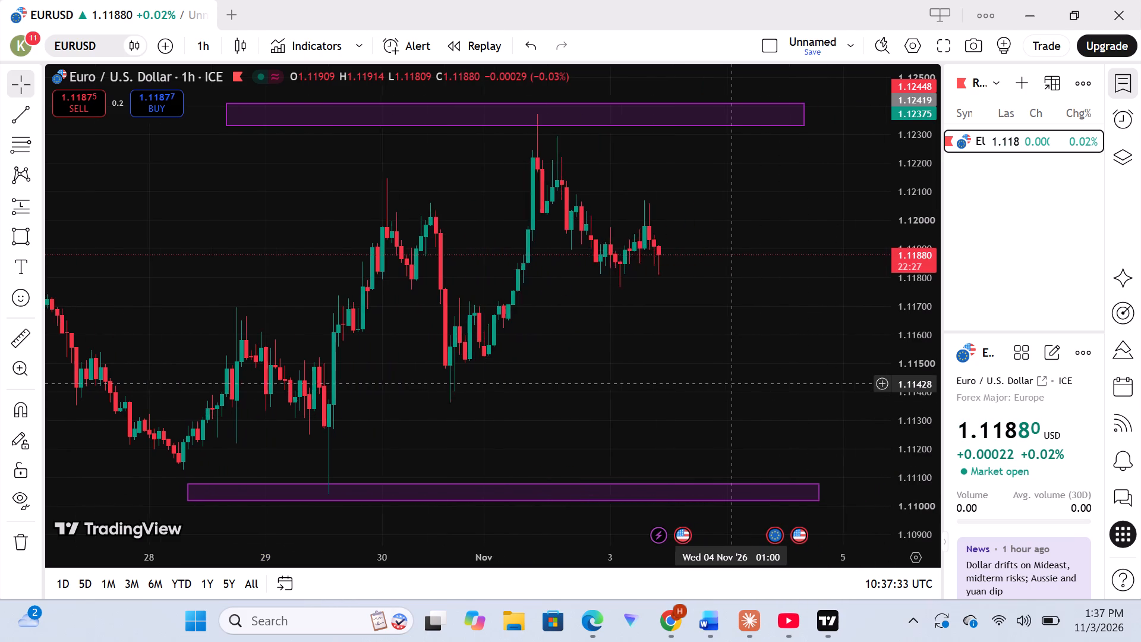
pyautogui.hscroll(-1, 731, 383)
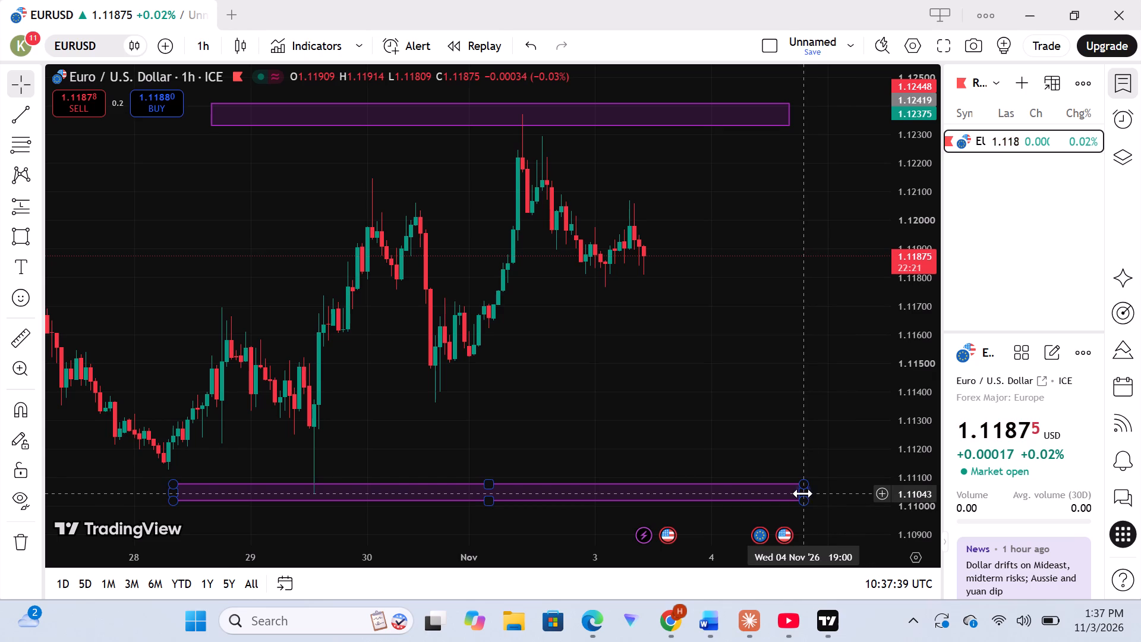
pyautogui.moveTo(803, 493); pyautogui.dragTo(922, 494)
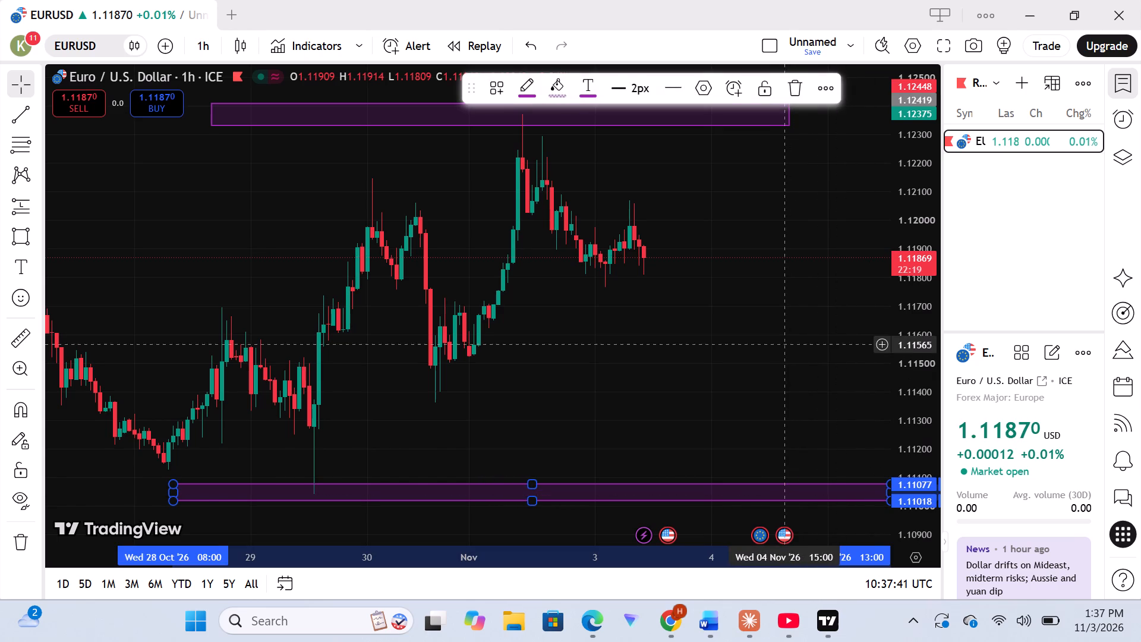
pyautogui.hscroll(-3, 786, 344)
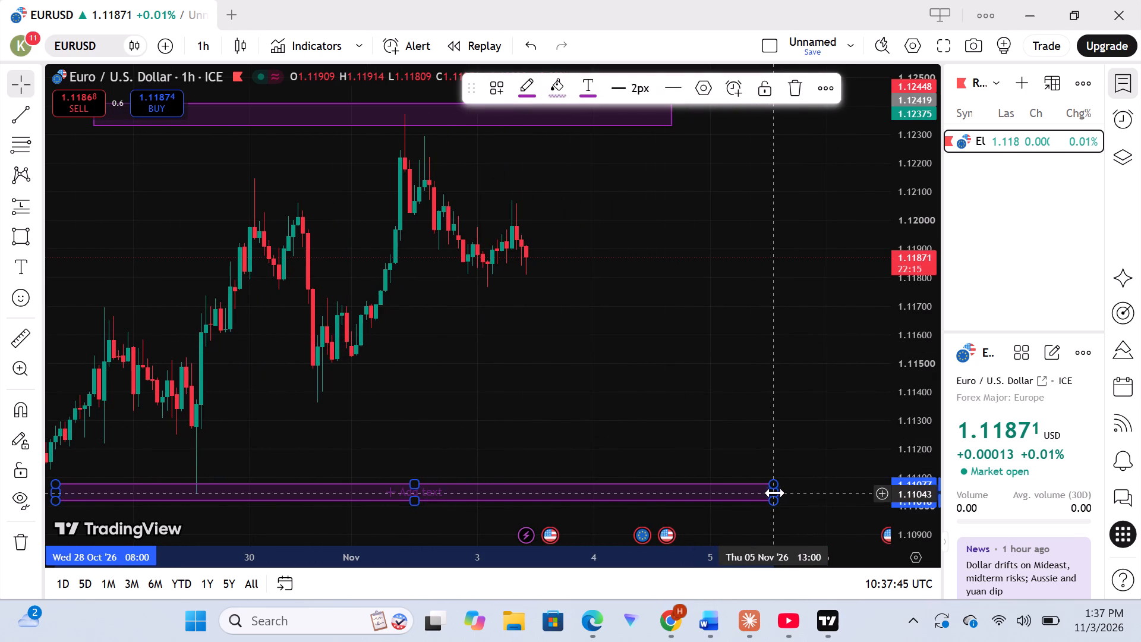
pyautogui.moveTo(775, 493); pyautogui.dragTo(888, 484)
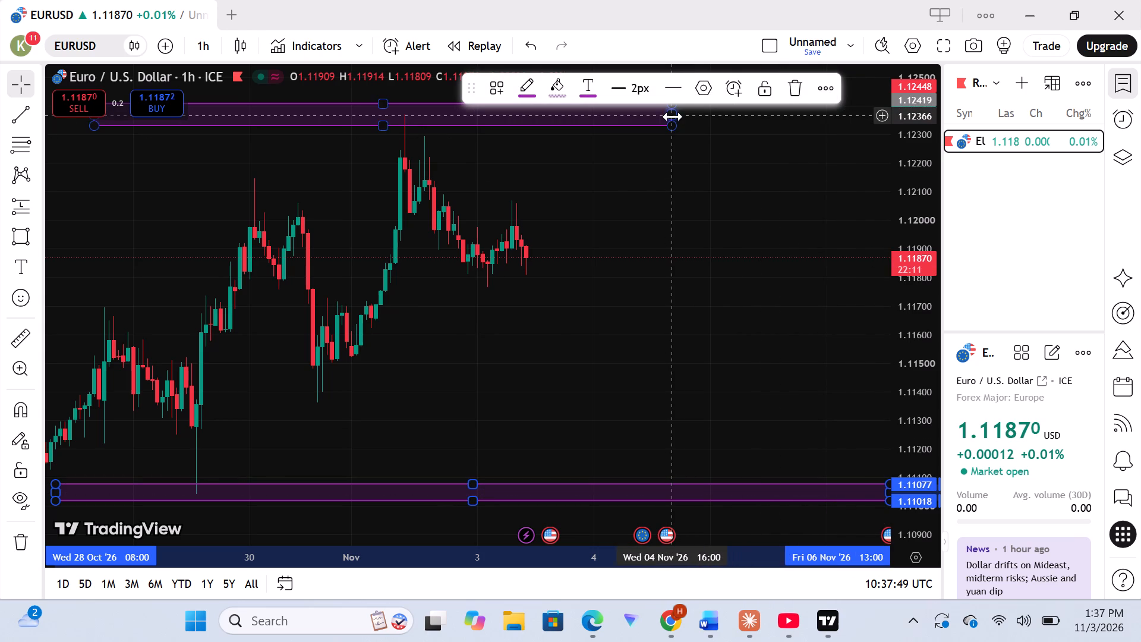
# Extend the upper rectangle's later end to about 6 November 07:00 and deselect it.
pyautogui.moveTo(673, 117); pyautogui.dragTo(861, 105)
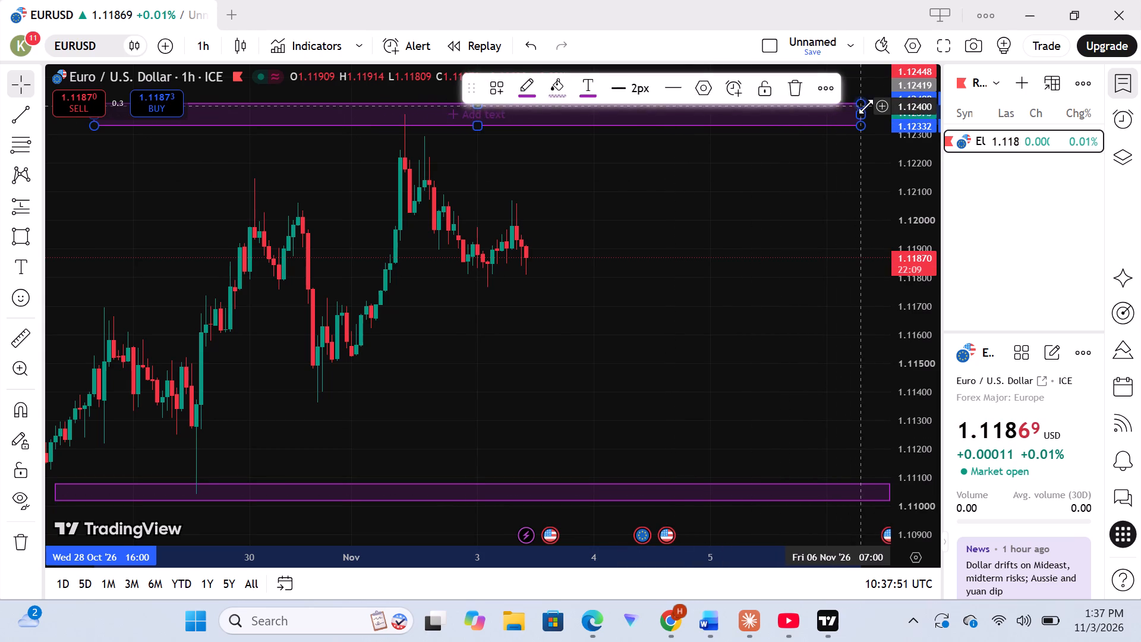
pyautogui.click(728, 238)
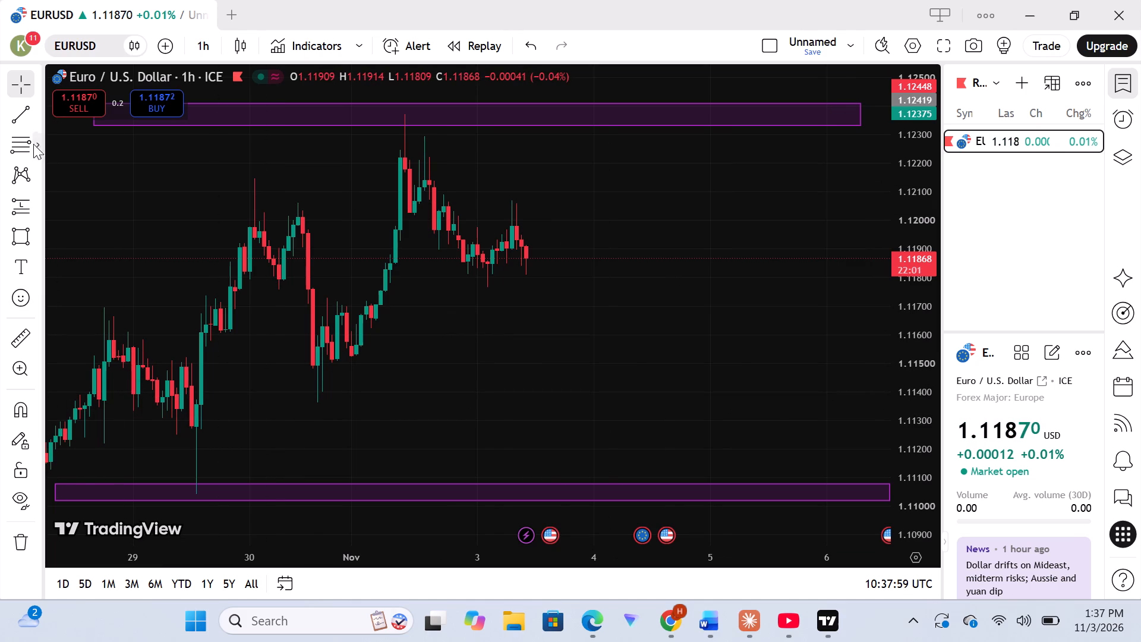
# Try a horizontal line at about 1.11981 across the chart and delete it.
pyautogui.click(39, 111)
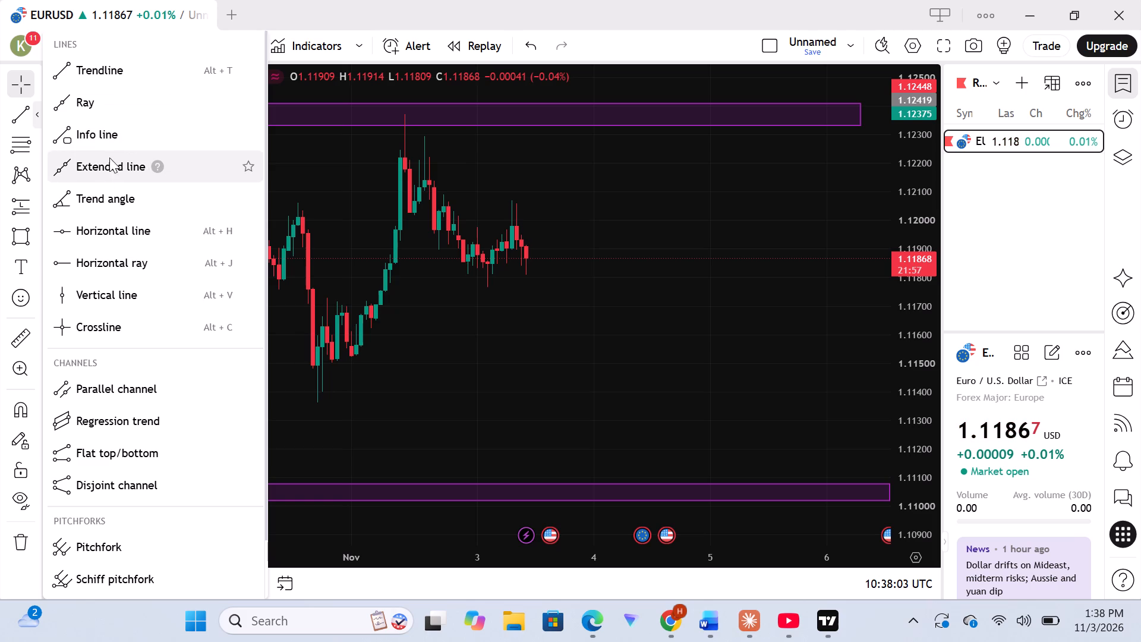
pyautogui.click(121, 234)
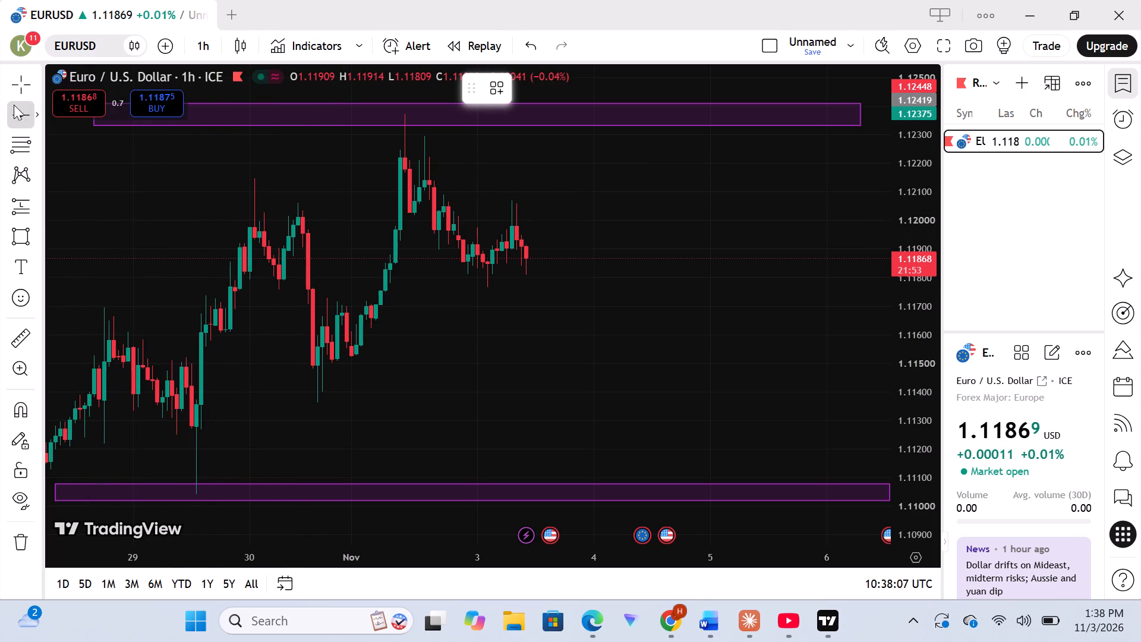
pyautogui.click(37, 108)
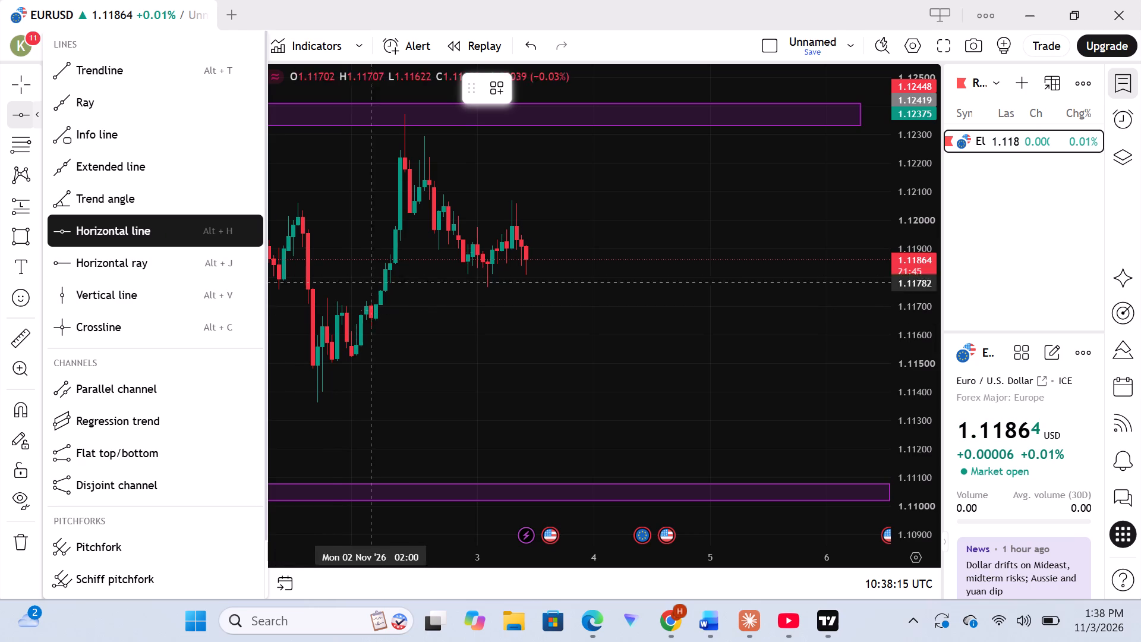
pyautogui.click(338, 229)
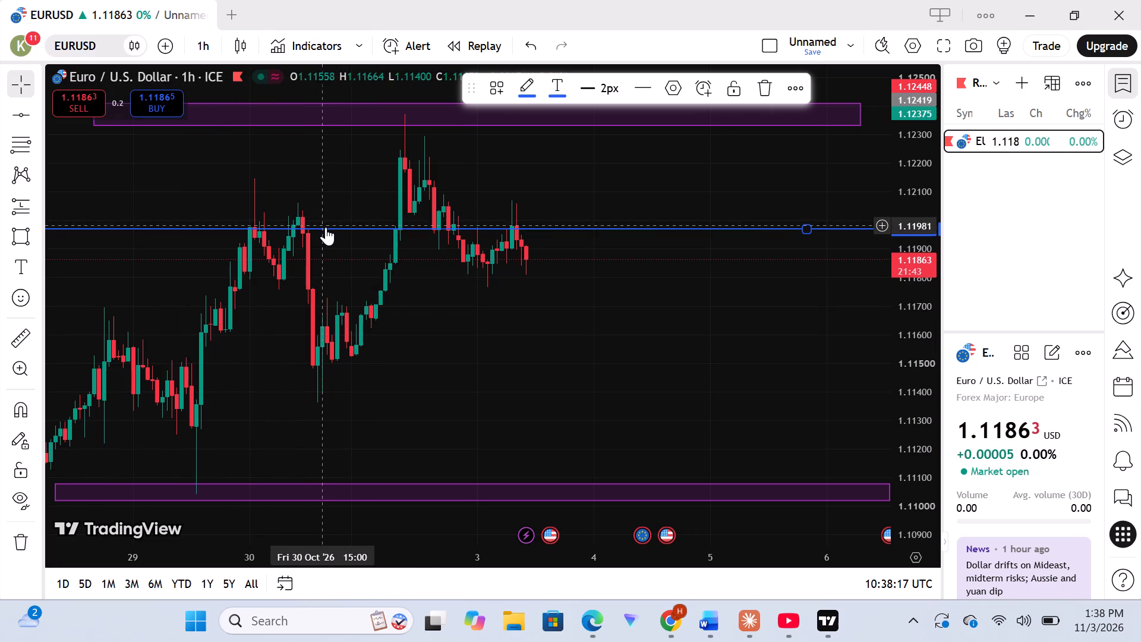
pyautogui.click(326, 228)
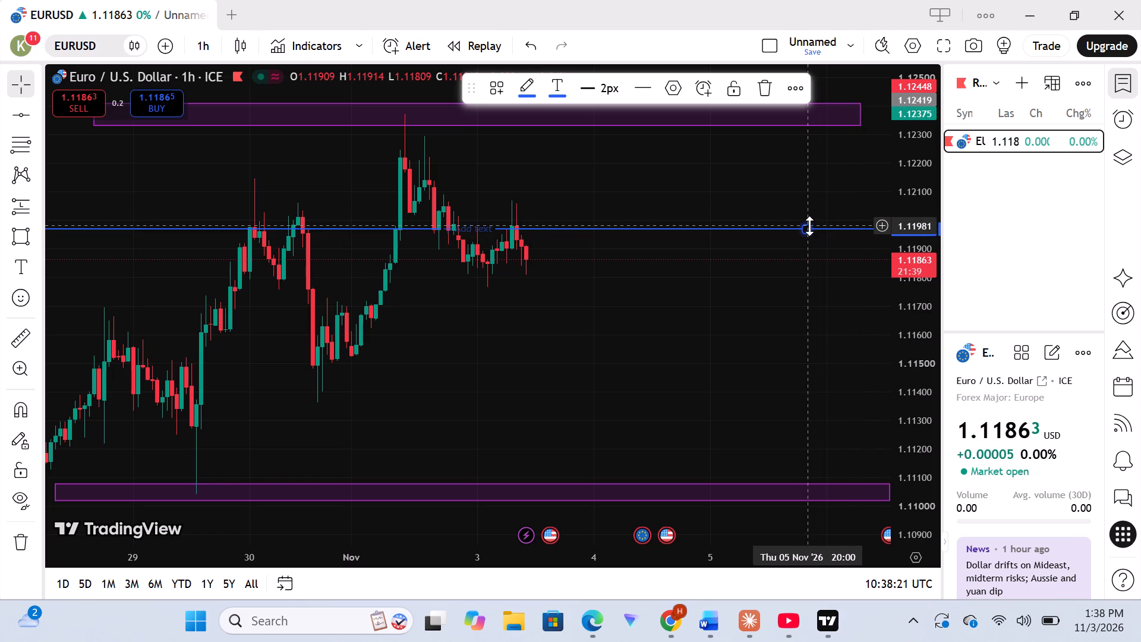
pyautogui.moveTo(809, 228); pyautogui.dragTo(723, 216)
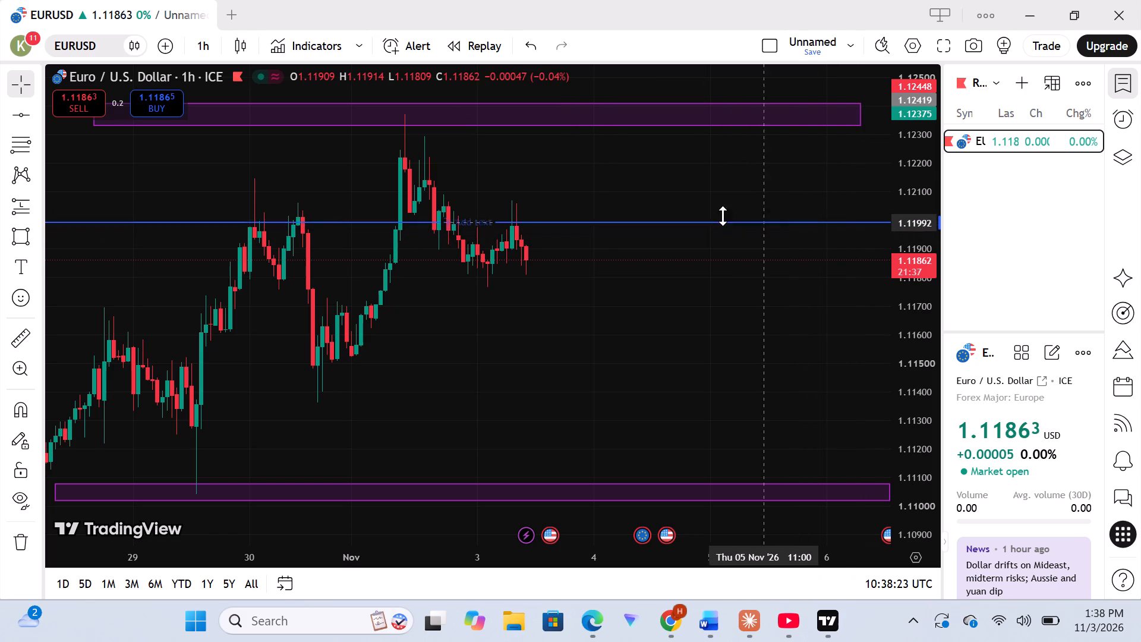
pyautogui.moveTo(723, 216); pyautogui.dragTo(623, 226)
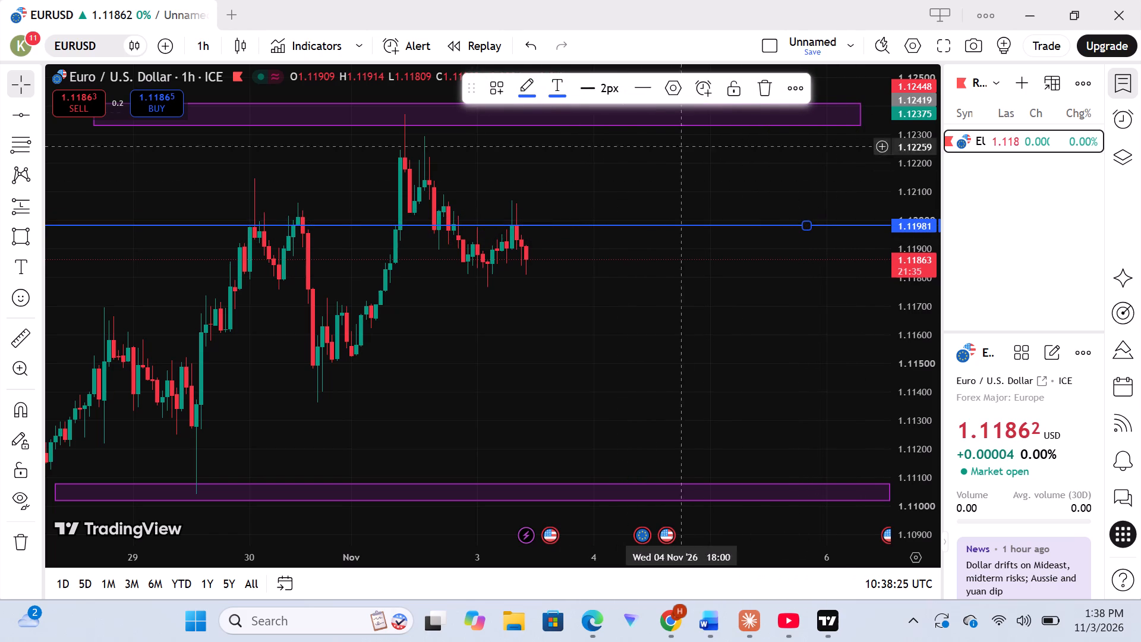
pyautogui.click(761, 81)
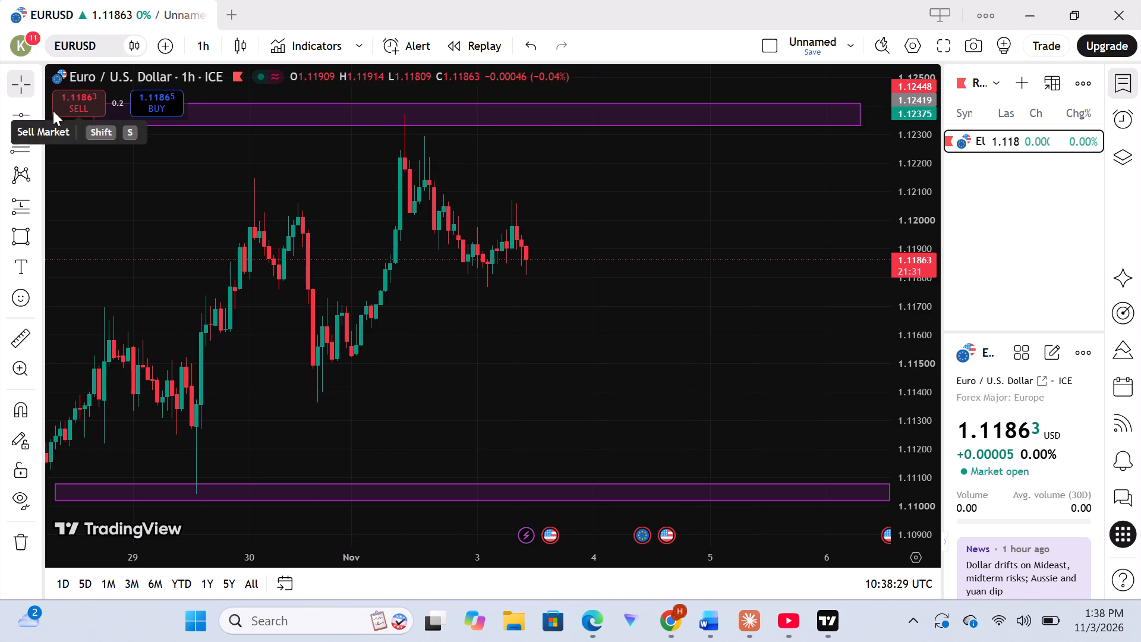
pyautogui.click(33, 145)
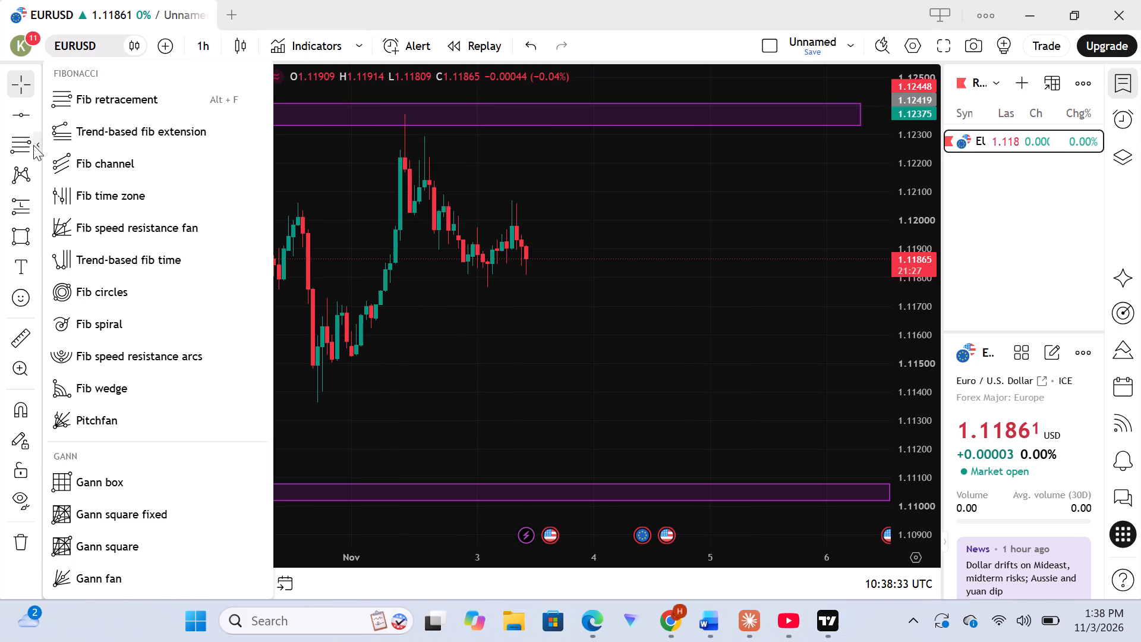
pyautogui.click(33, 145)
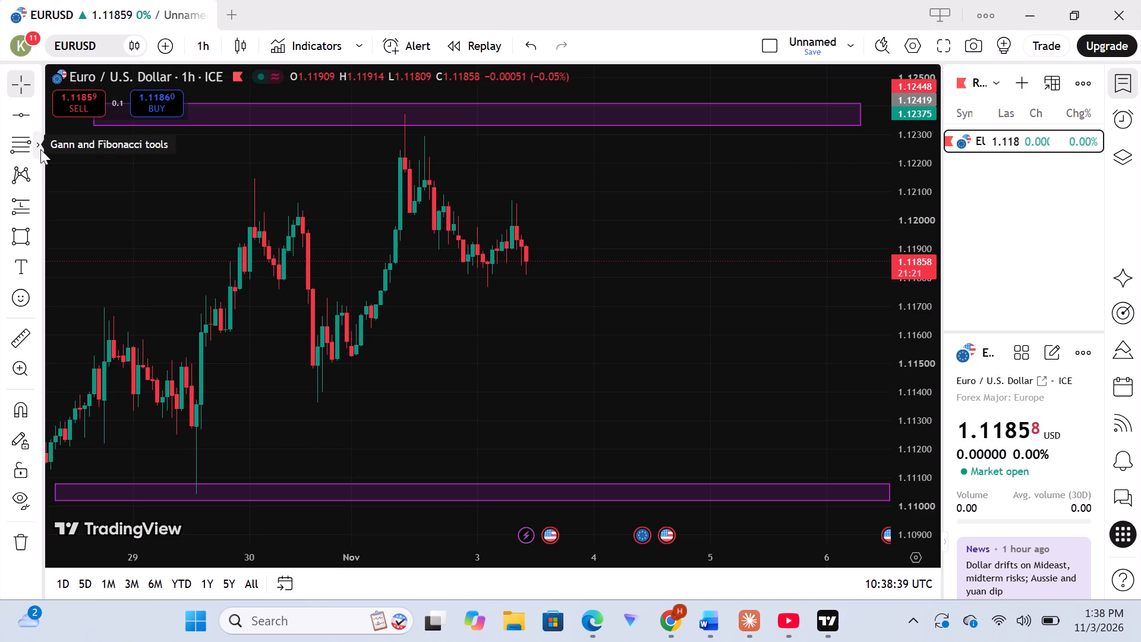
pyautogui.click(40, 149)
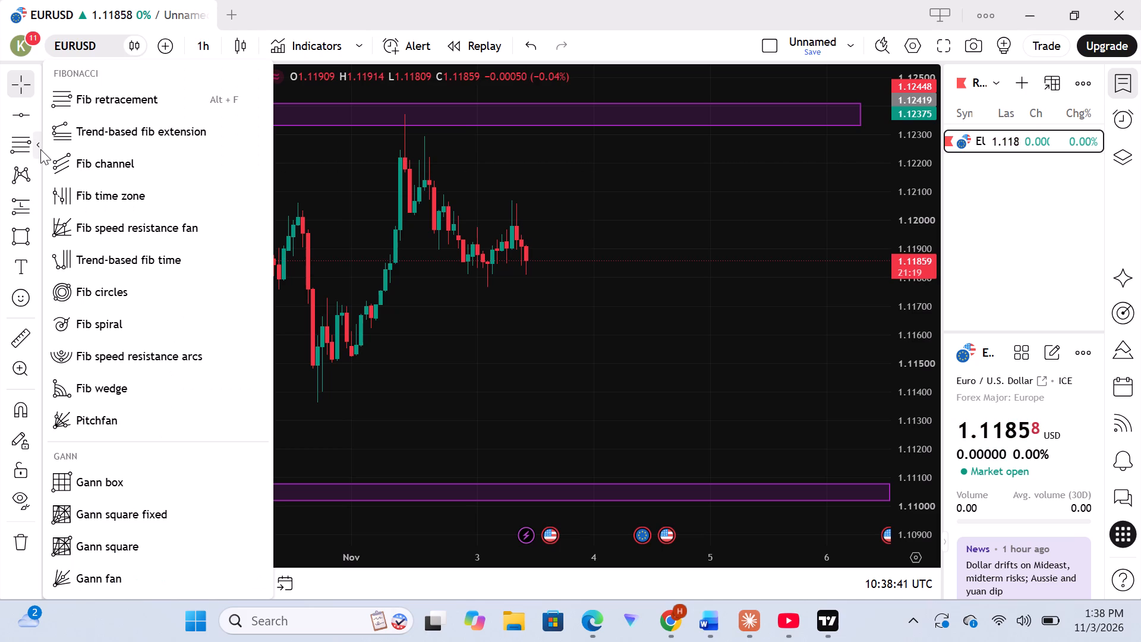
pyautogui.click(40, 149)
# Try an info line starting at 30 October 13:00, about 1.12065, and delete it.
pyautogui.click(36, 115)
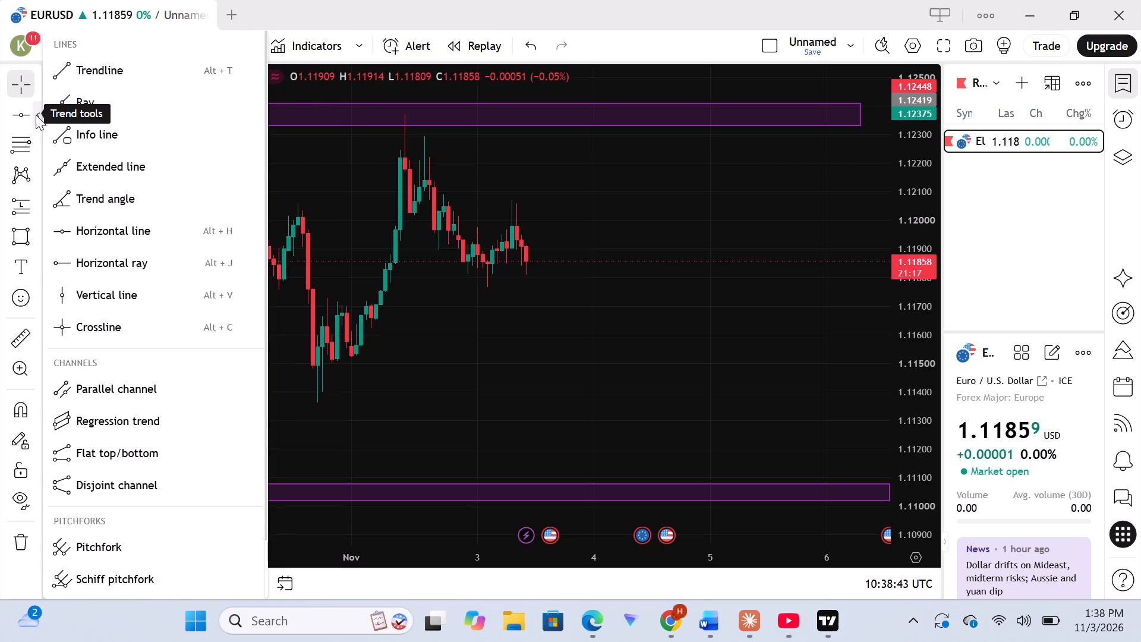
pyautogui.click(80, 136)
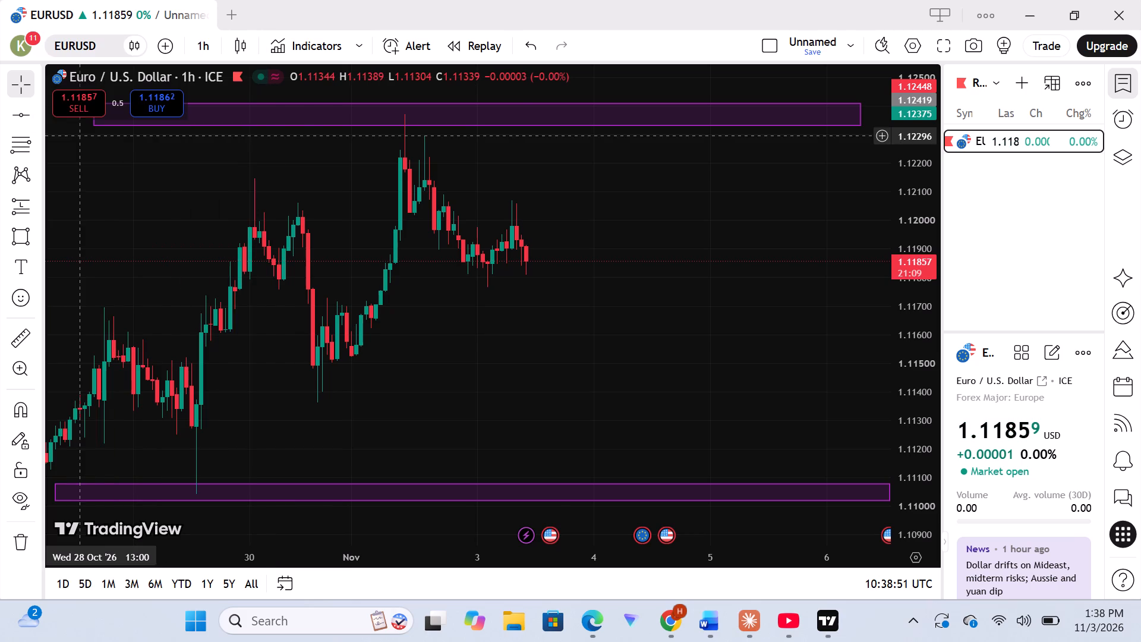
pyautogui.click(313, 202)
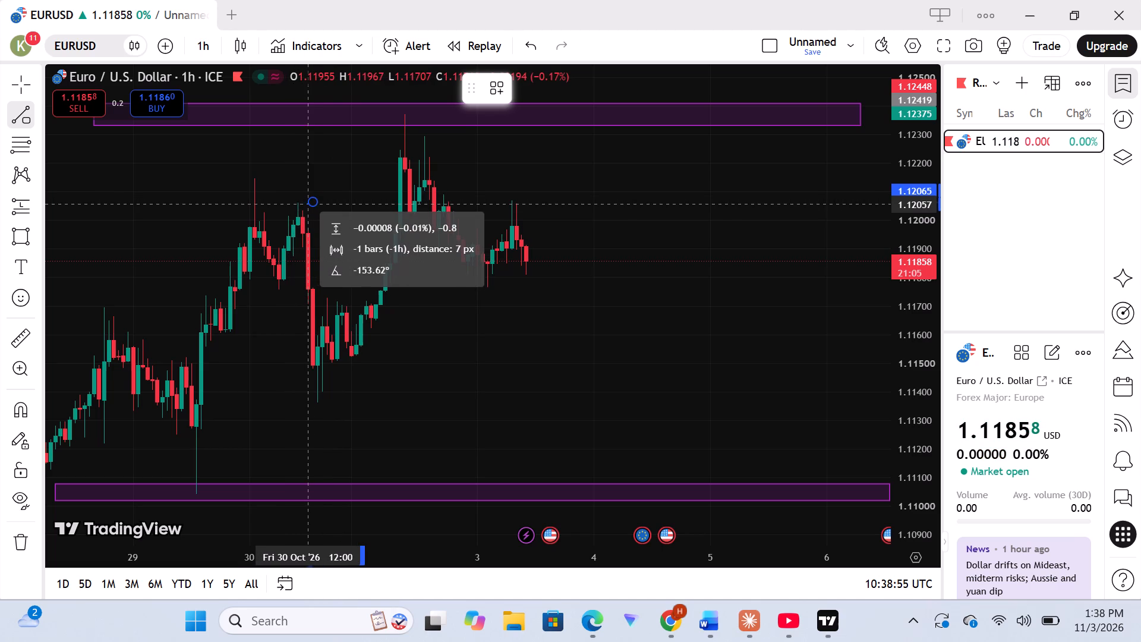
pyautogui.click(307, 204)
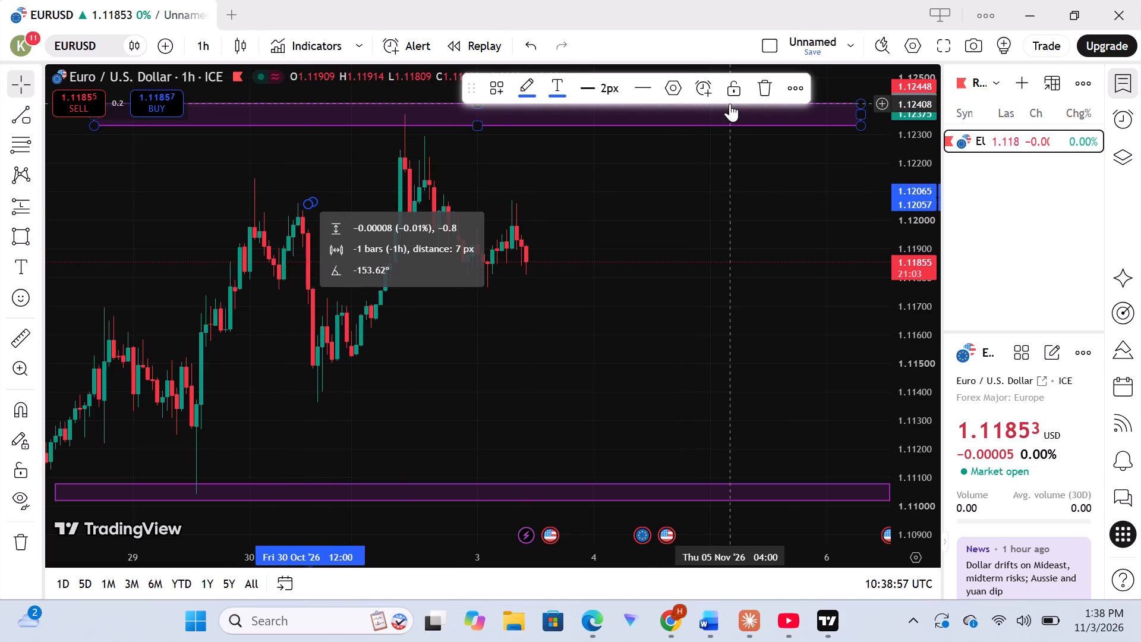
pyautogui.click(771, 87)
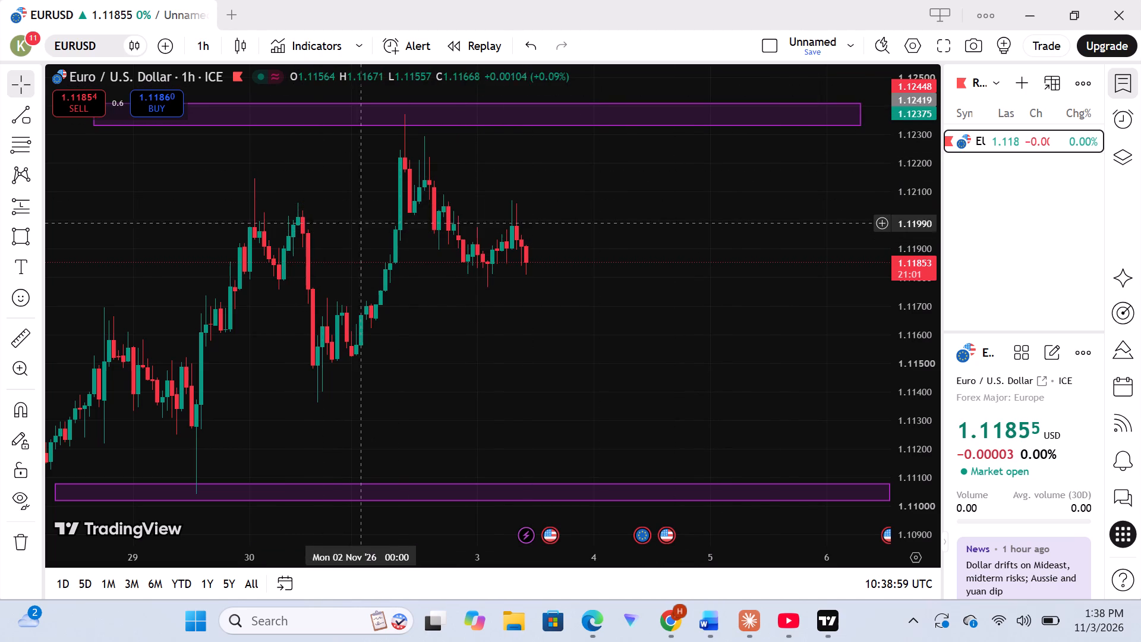
# Draw a nearly level info line from the 30 October 09:00 swing high, about 1.12071, to 2 November 08:00, about 1.12065.
pyautogui.click(23, 120)
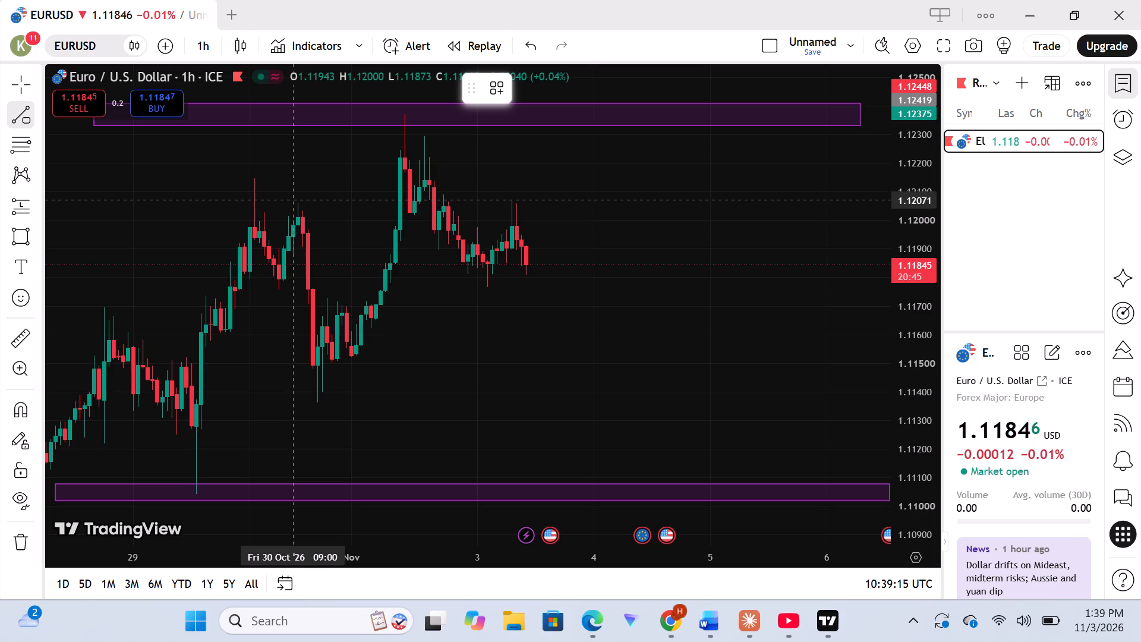
pyautogui.click(295, 200)
pyautogui.moveTo(295, 200); pyautogui.dragTo(310, 197)
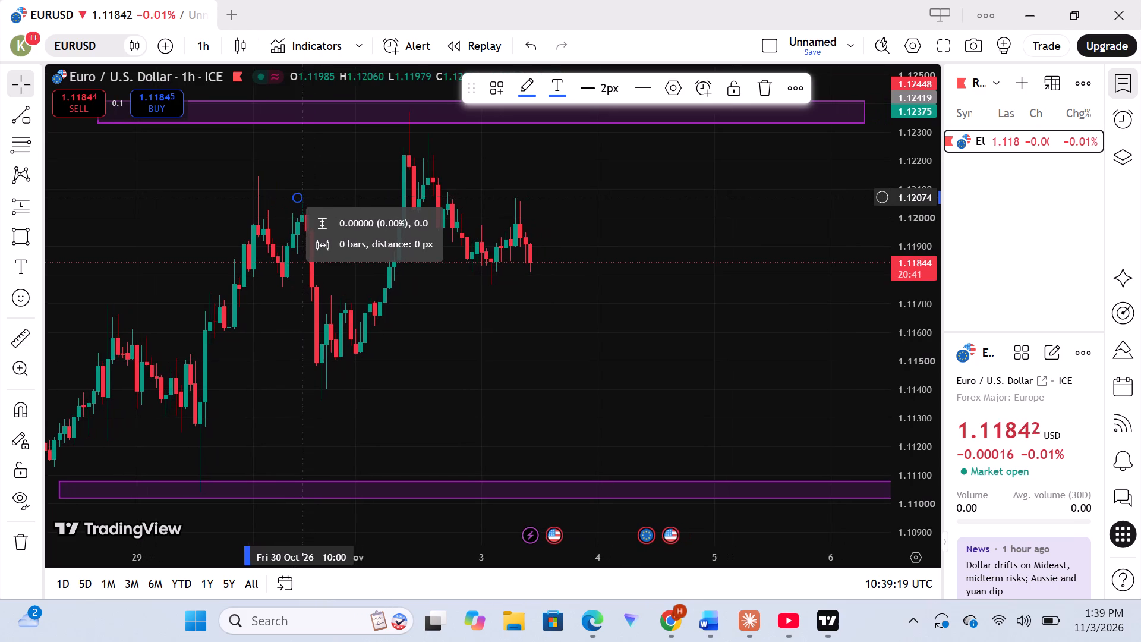
pyautogui.click(297, 197)
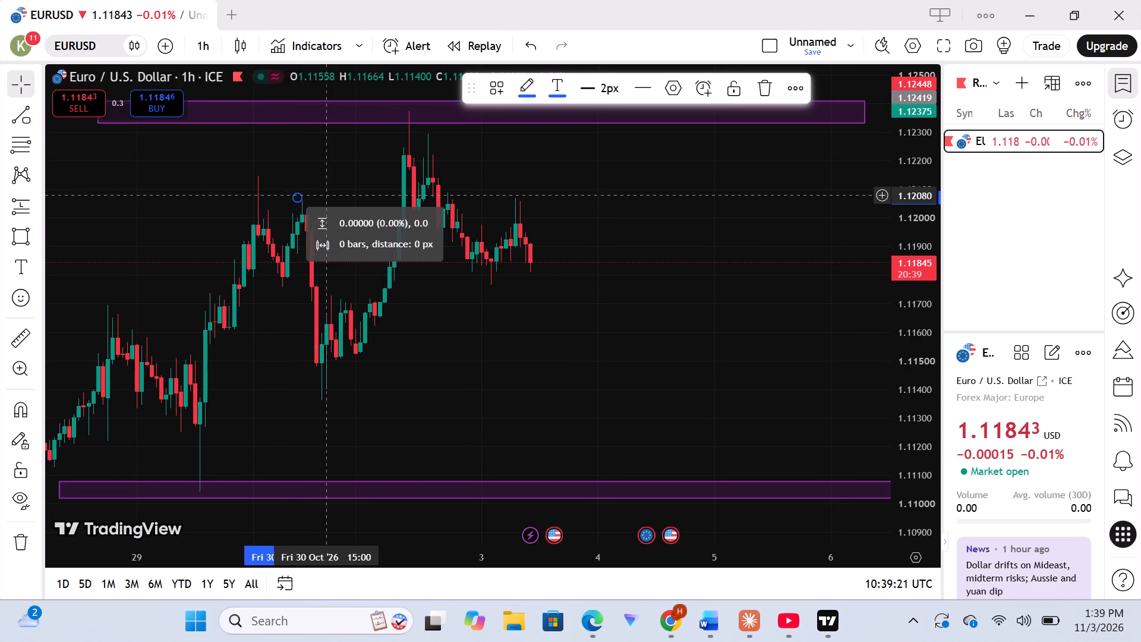
pyautogui.moveTo(298, 193); pyautogui.dragTo(349, 186)
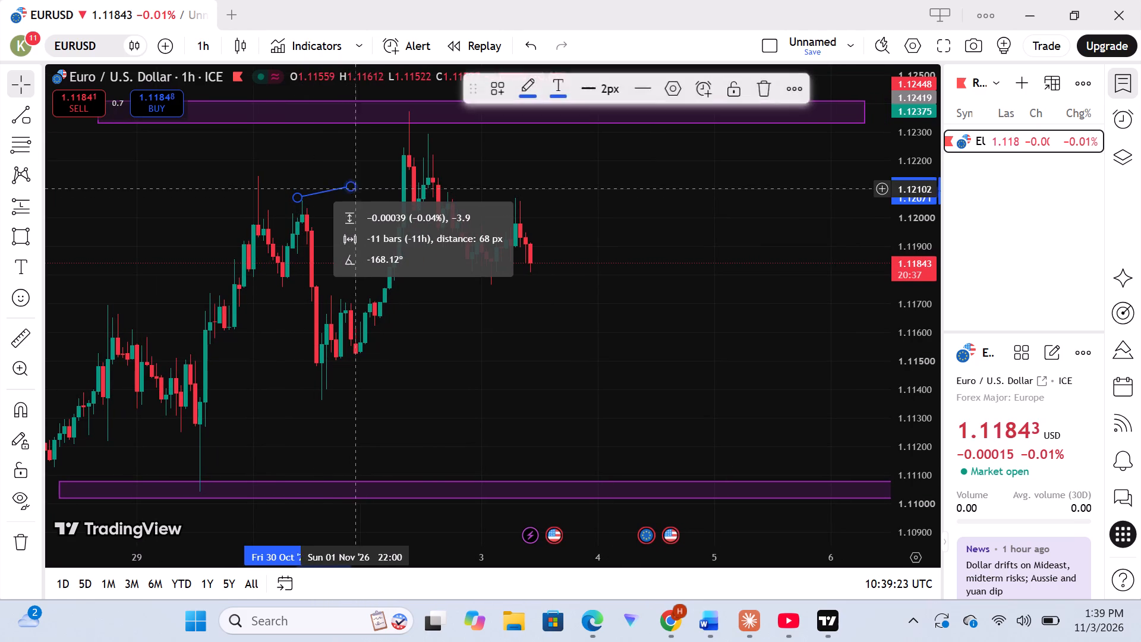
pyautogui.moveTo(370, 198); pyautogui.dragTo(388, 207)
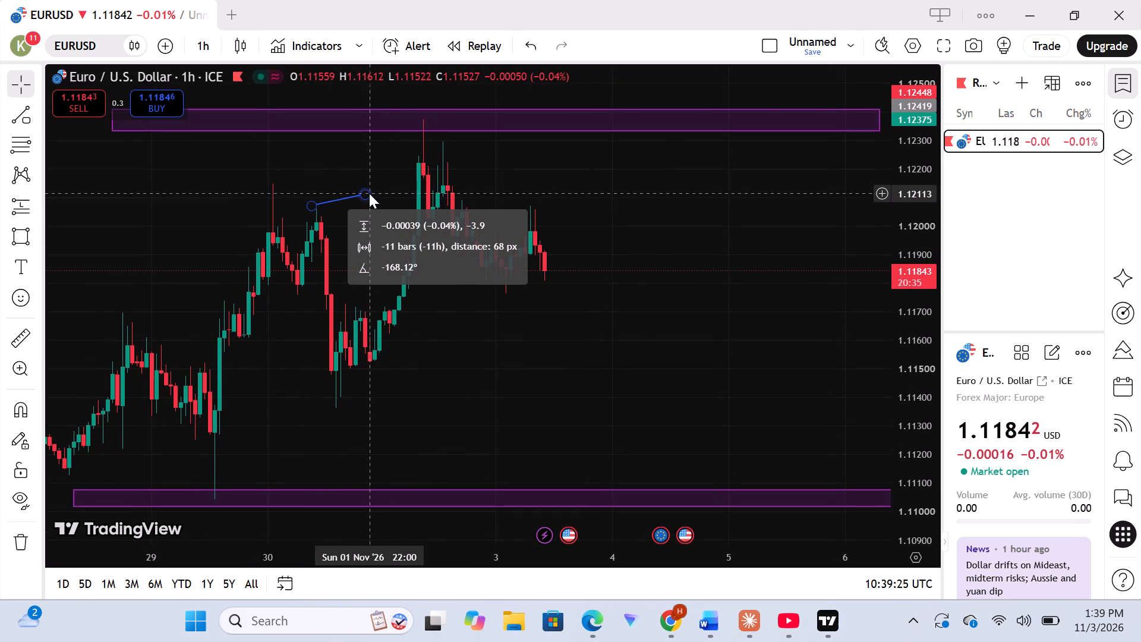
pyautogui.click(366, 190)
pyautogui.moveTo(366, 190); pyautogui.dragTo(411, 207)
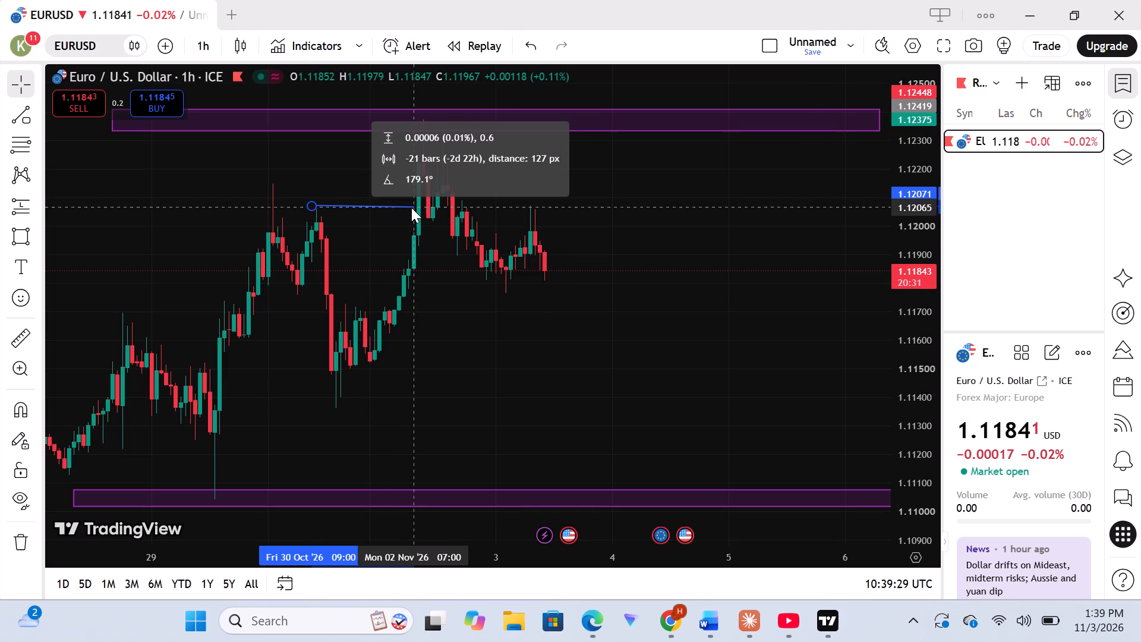
pyautogui.moveTo(411, 207); pyautogui.dragTo(417, 207)
pyautogui.click(386, 229)
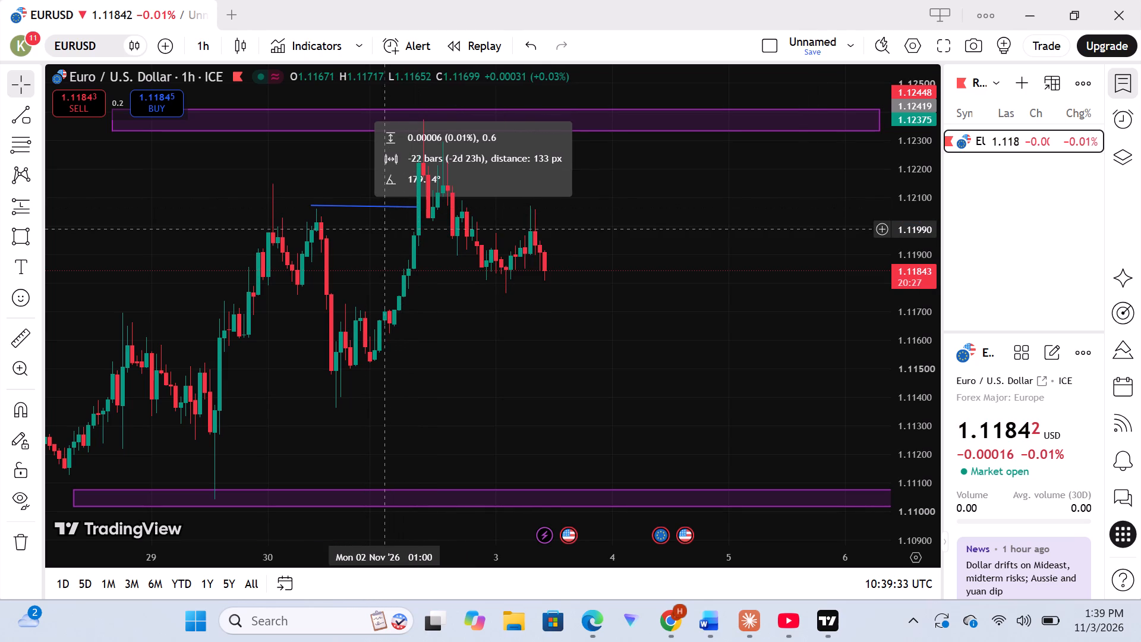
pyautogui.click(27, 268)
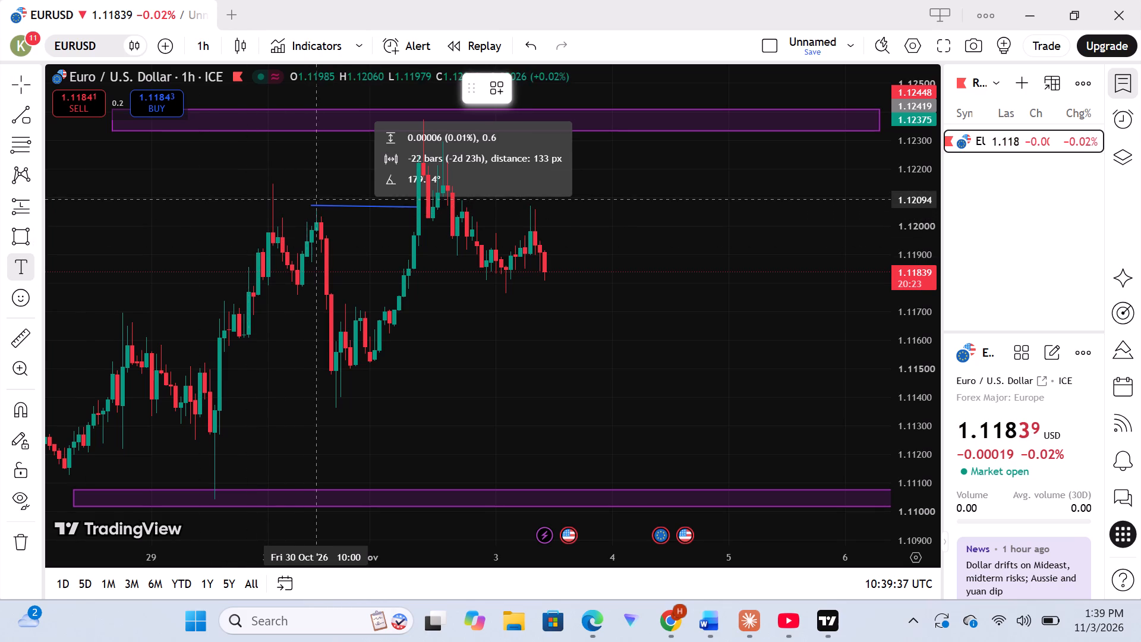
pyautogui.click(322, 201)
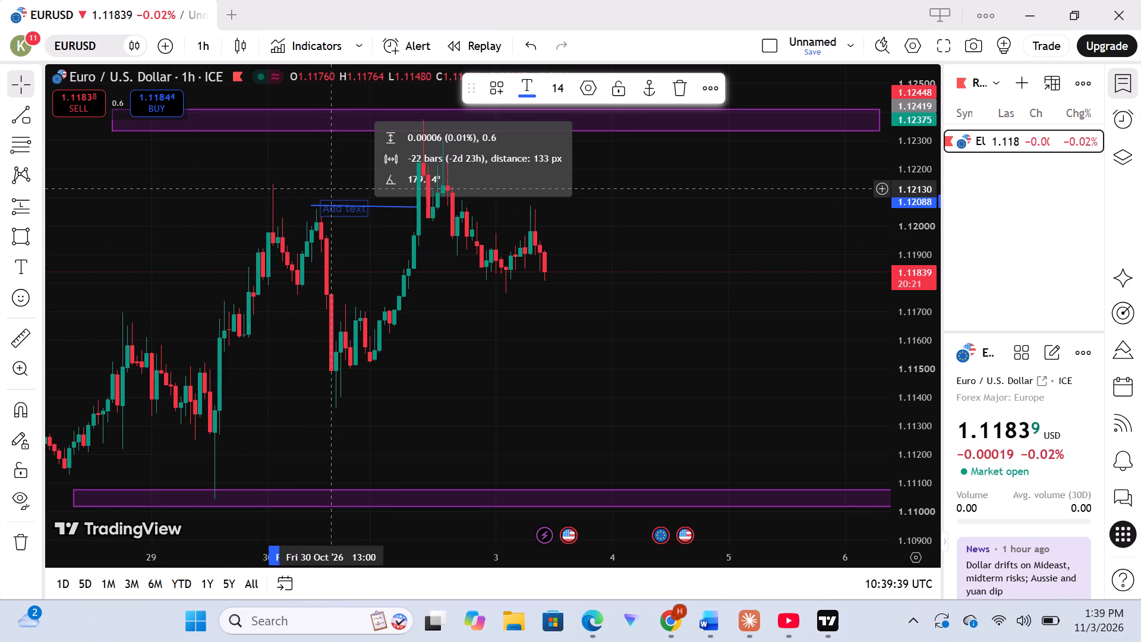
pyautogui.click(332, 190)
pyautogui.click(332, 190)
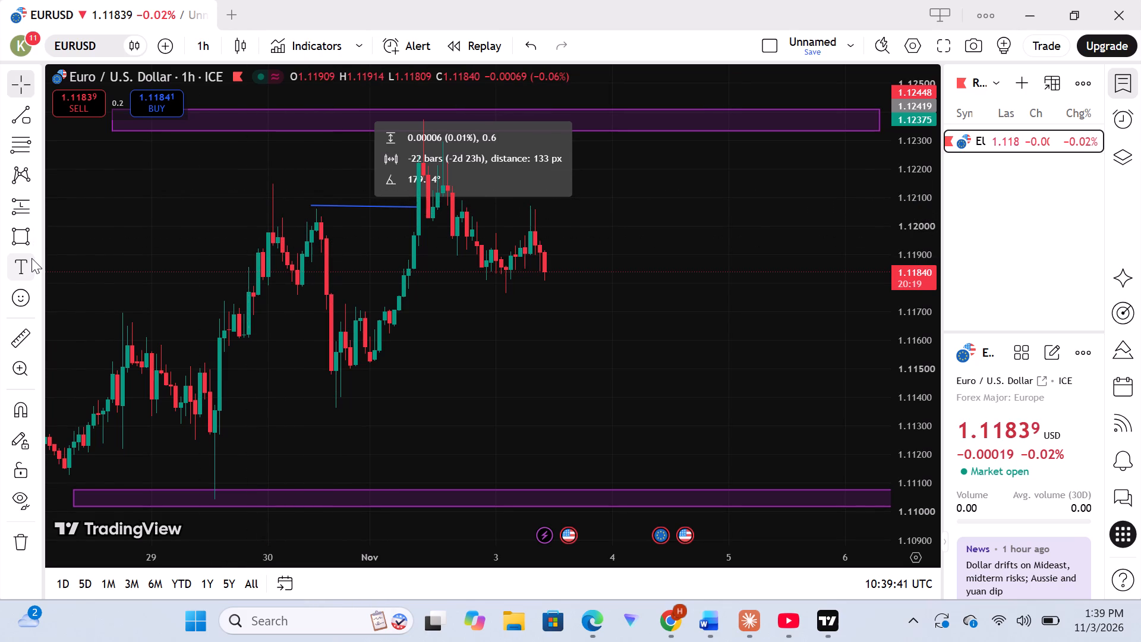
# Add the text label "CHoCH" on the info line at 30 October 13:00, about 1.12105.
pyautogui.click(31, 258)
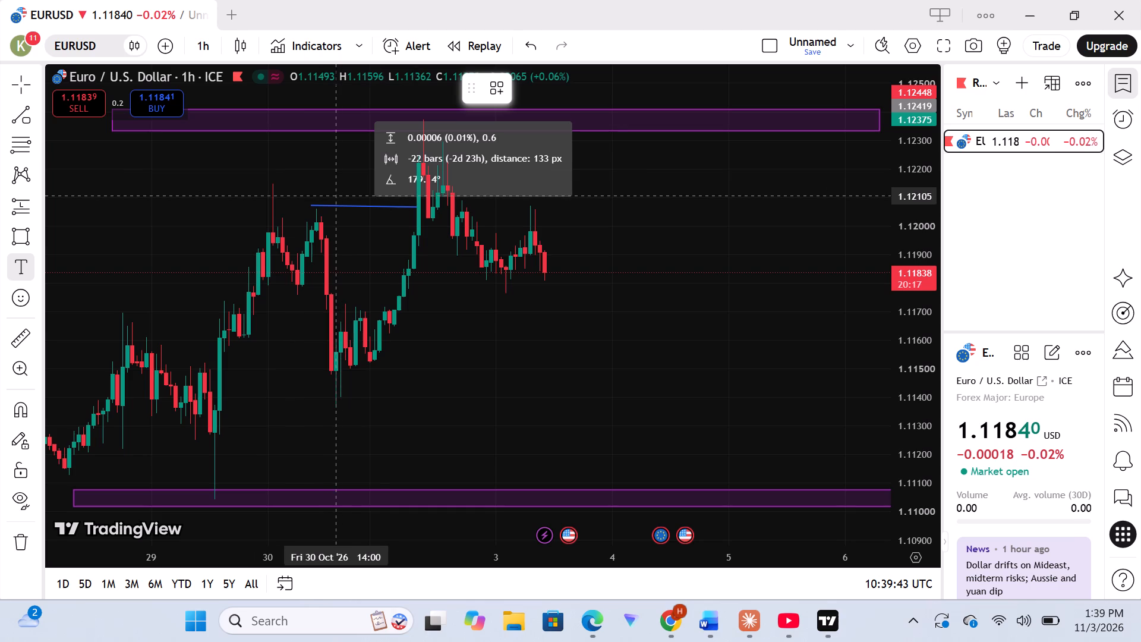
pyautogui.click(333, 196)
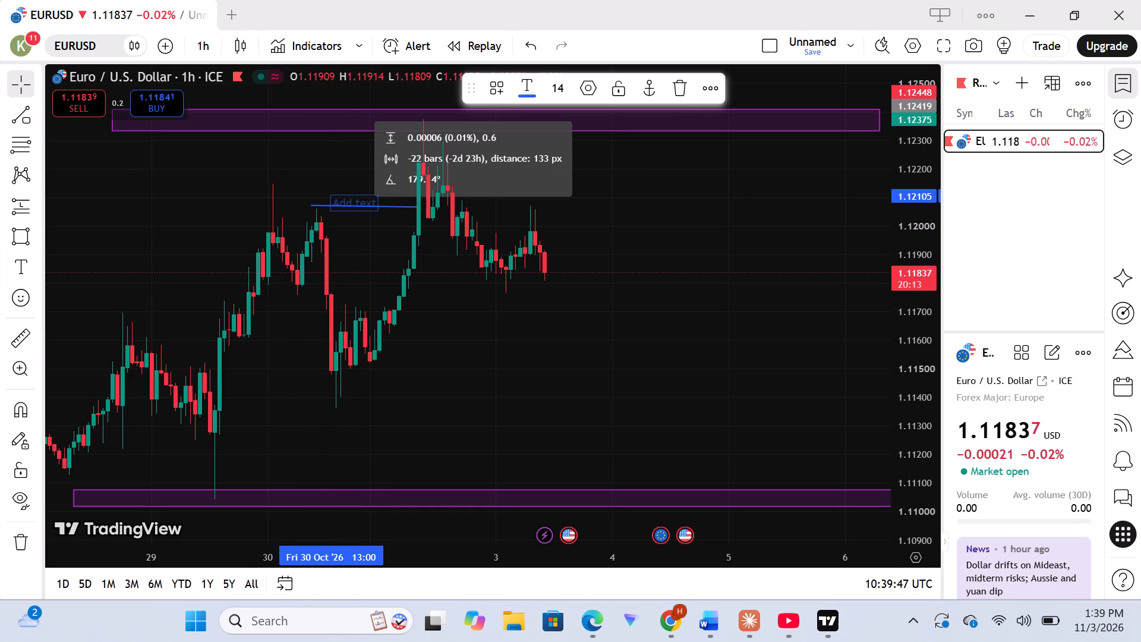
pyautogui.write('CH')
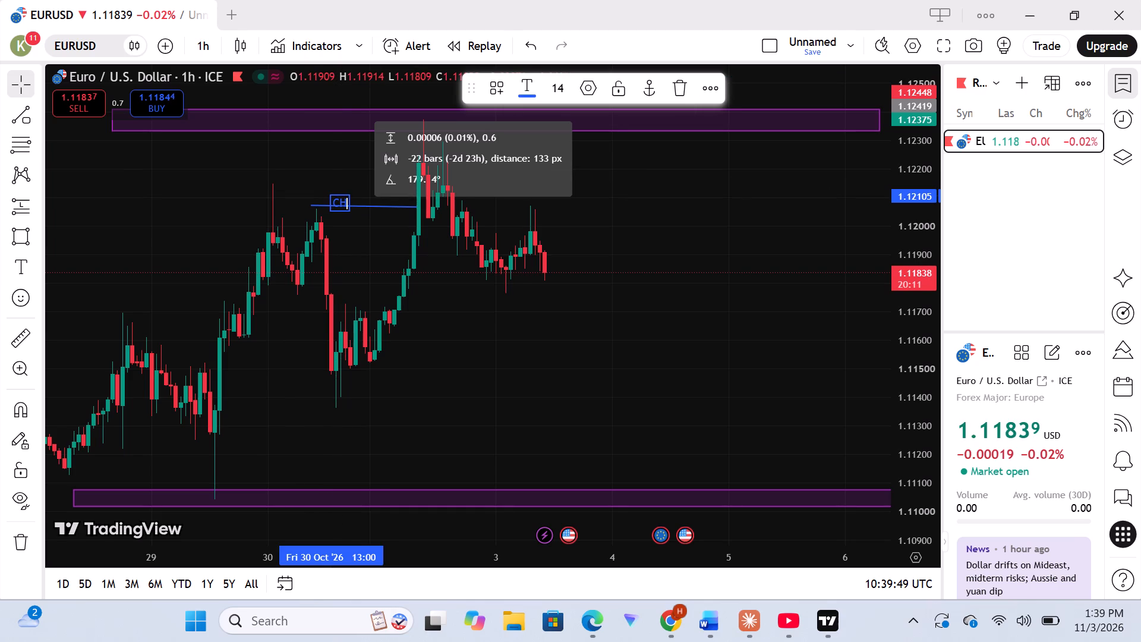
pyautogui.press('o')
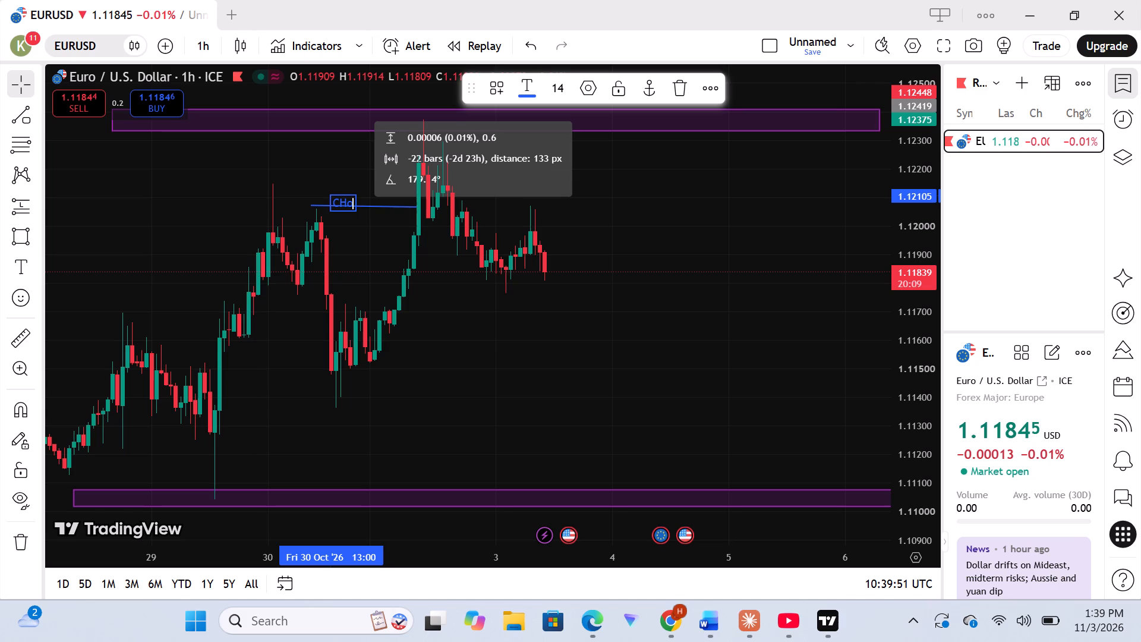
pyautogui.write('CH')
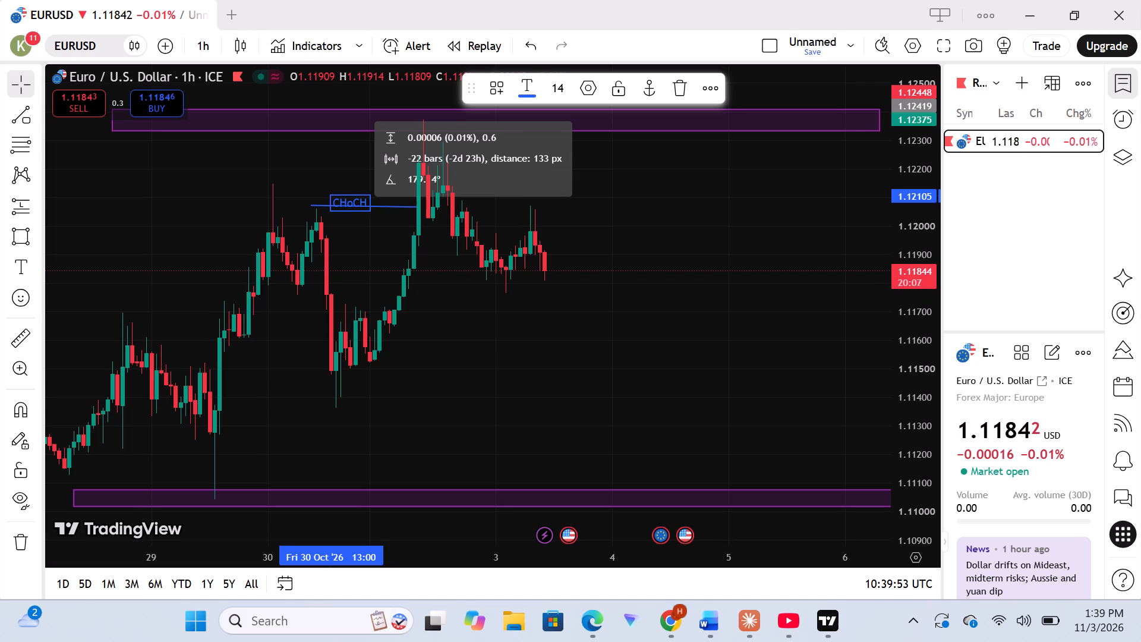
pyautogui.click(306, 197)
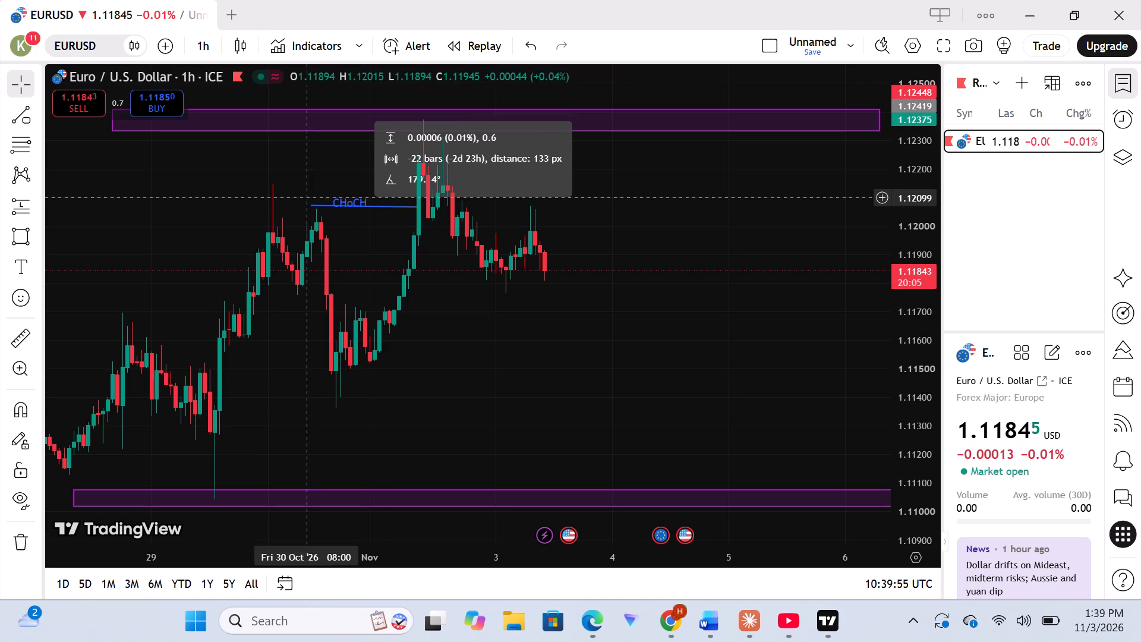
pyautogui.click(468, 383)
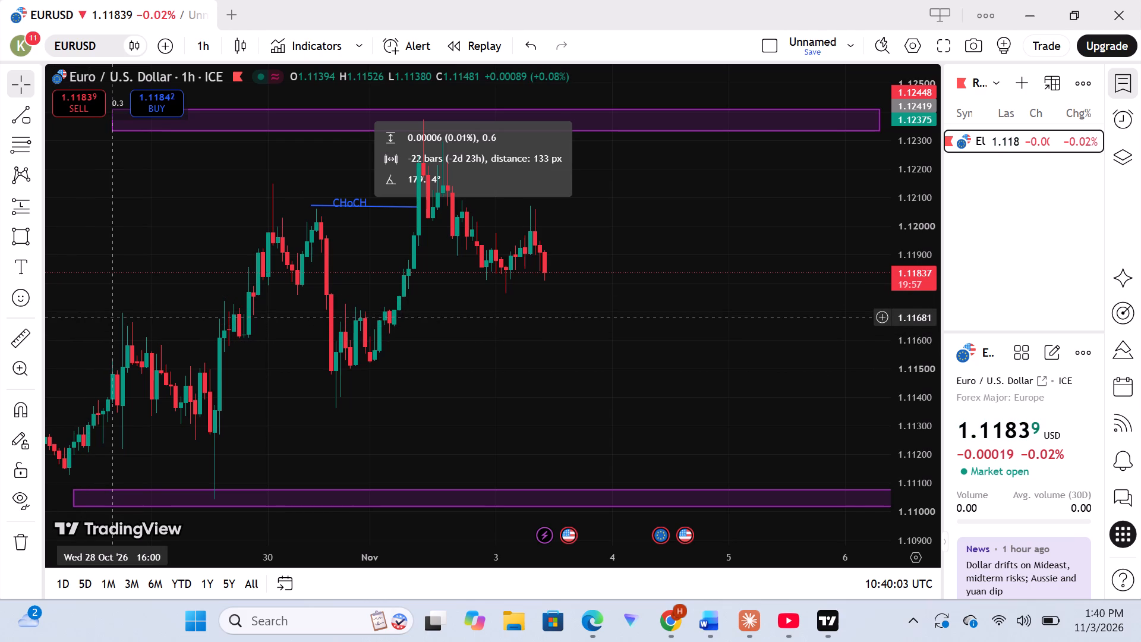
# Draw a nearly level info line from the 28 October 18:00 swing high, about 1.11695, to 29 October 20:00, about 1.11697.
pyautogui.click(23, 114)
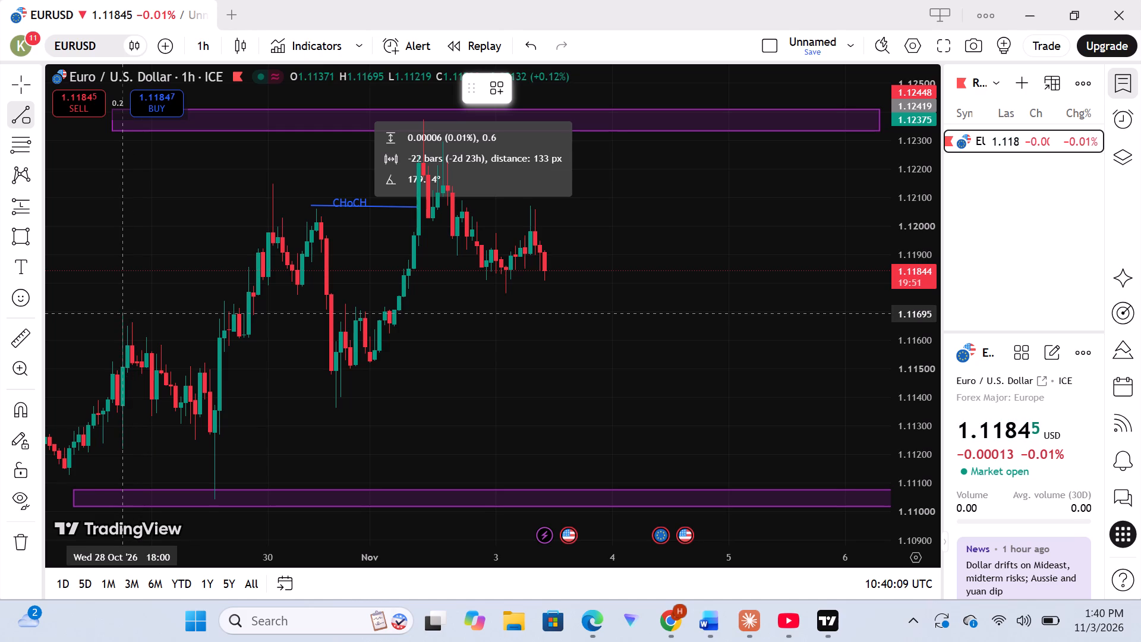
pyautogui.moveTo(123, 313); pyautogui.dragTo(209, 321)
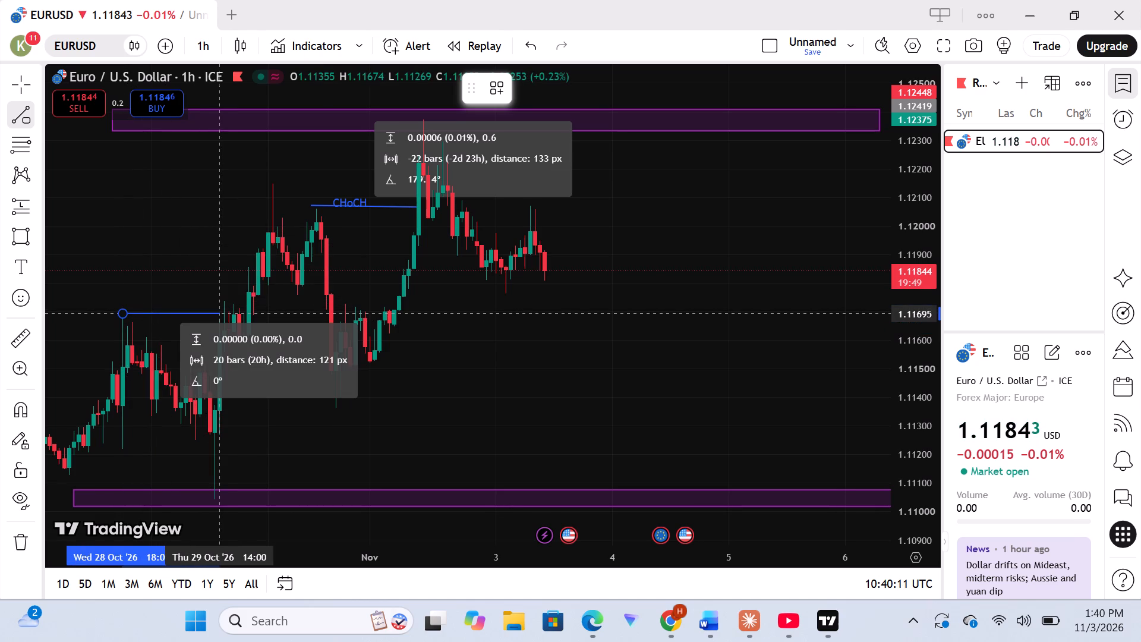
pyautogui.click(248, 313)
pyautogui.click(142, 252)
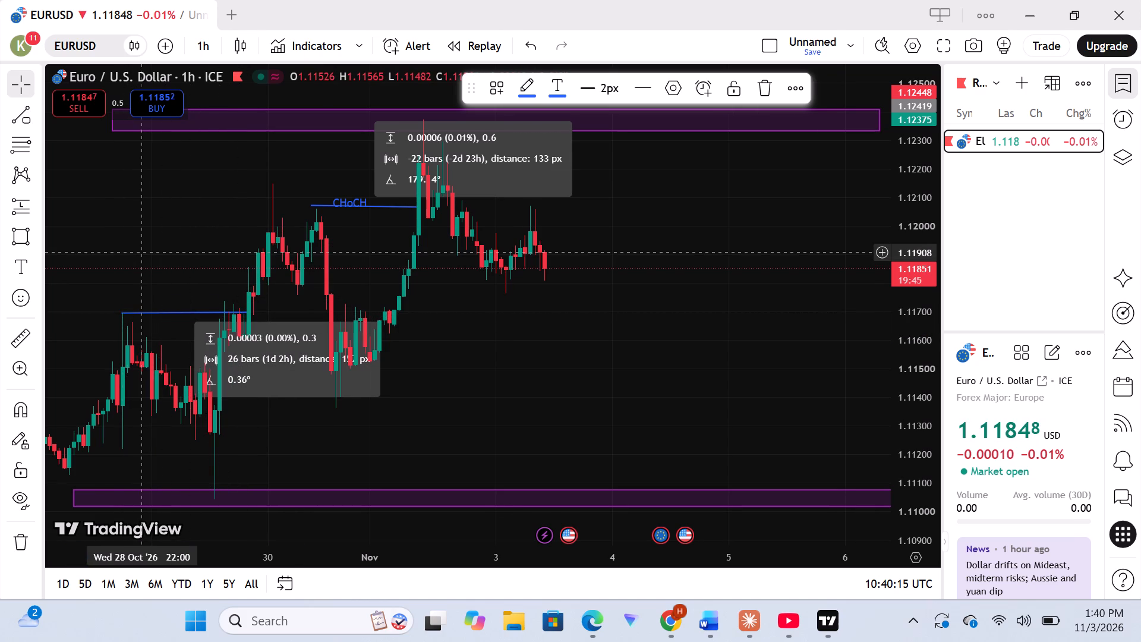
# Add the text label "BOS" above the lower info line at 29 October 01:00, about 1.11756.
pyautogui.click(22, 269)
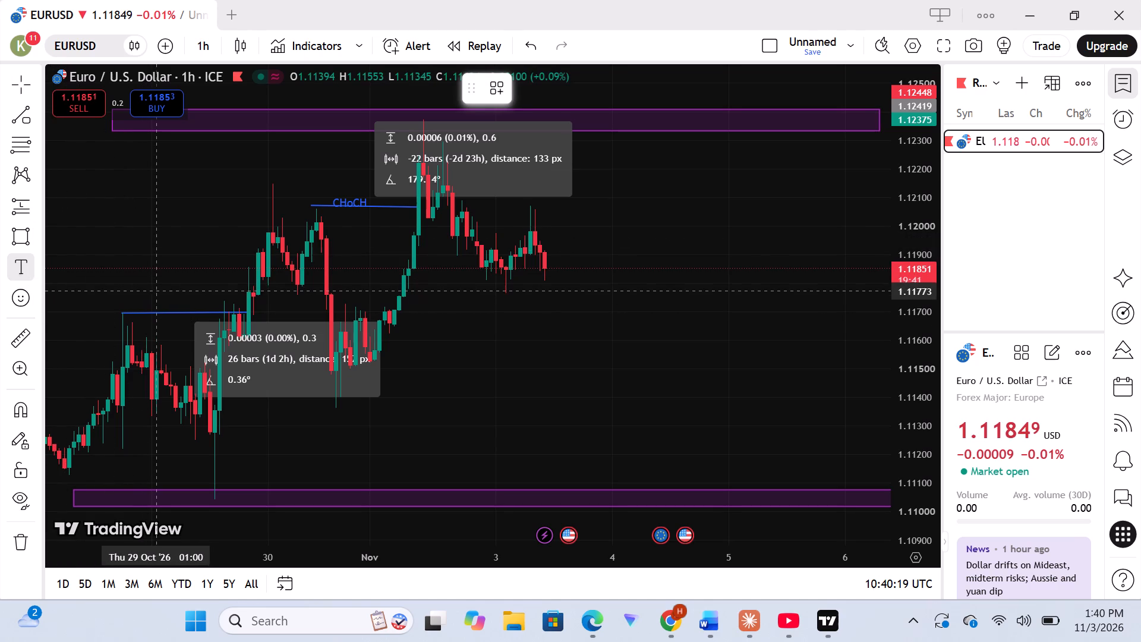
pyautogui.click(159, 295)
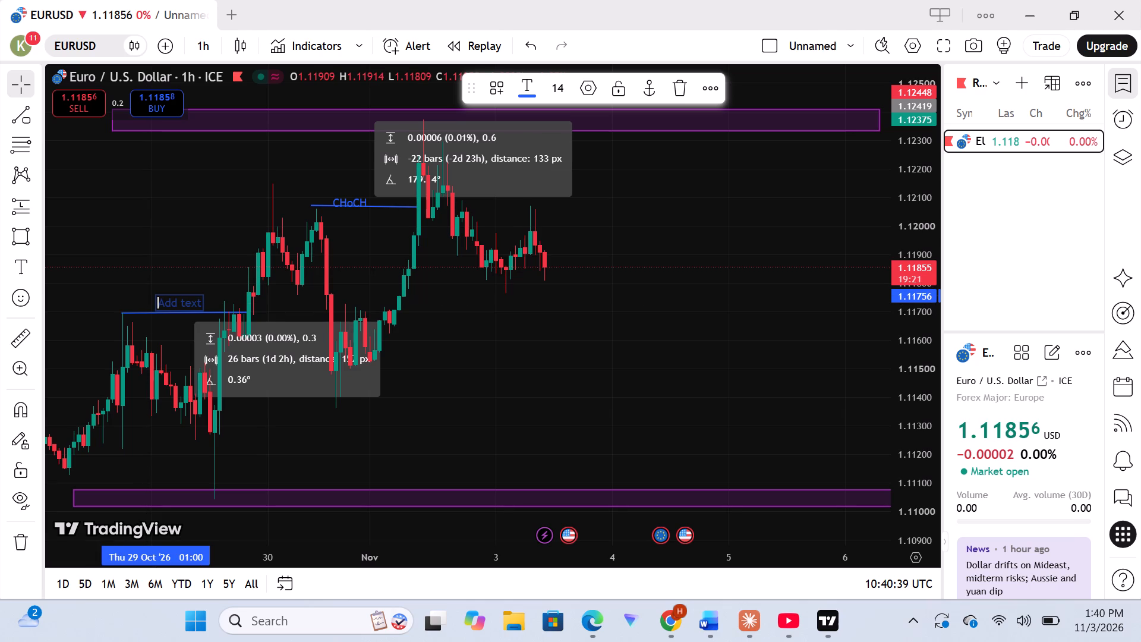
pyautogui.press('b')
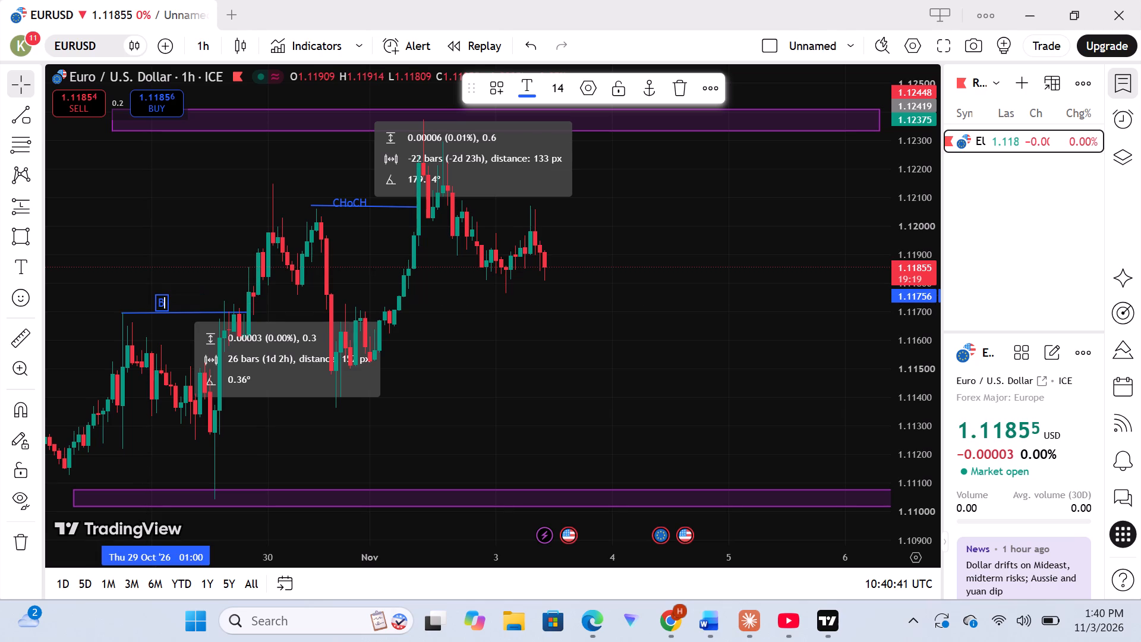
pyautogui.write('OS')
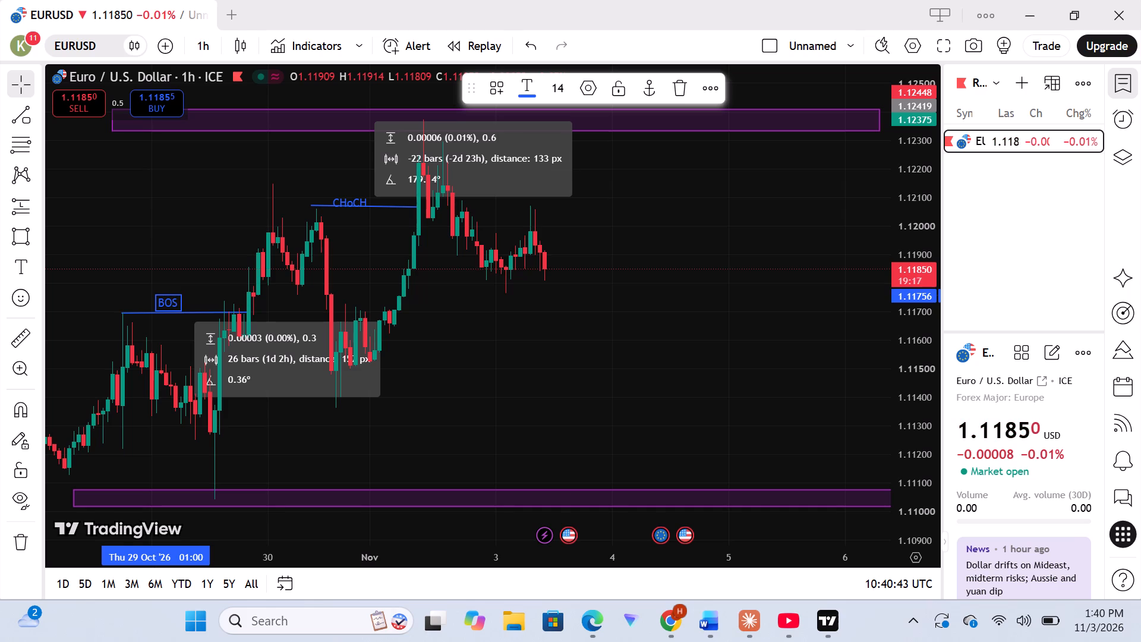
pyautogui.click(143, 282)
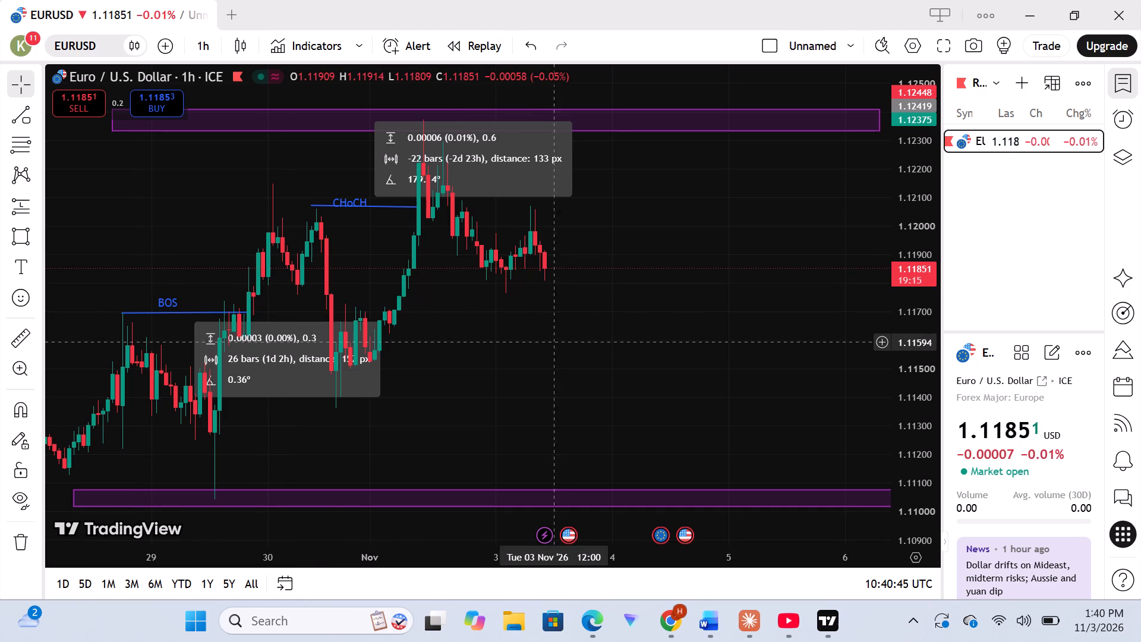
pyautogui.click(560, 339)
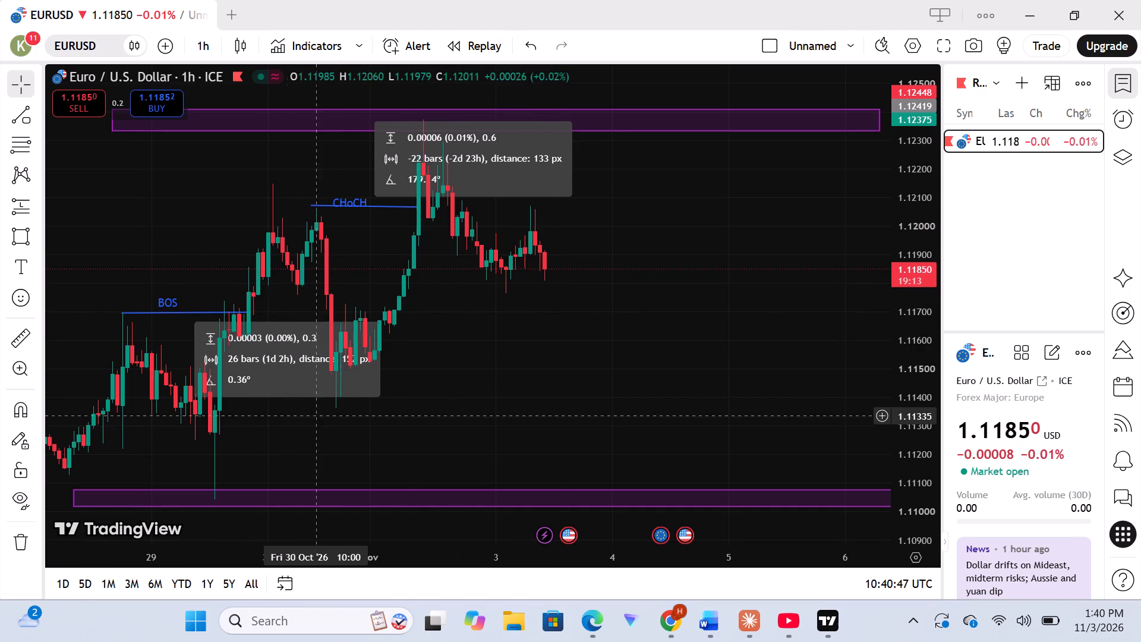
pyautogui.click(106, 245)
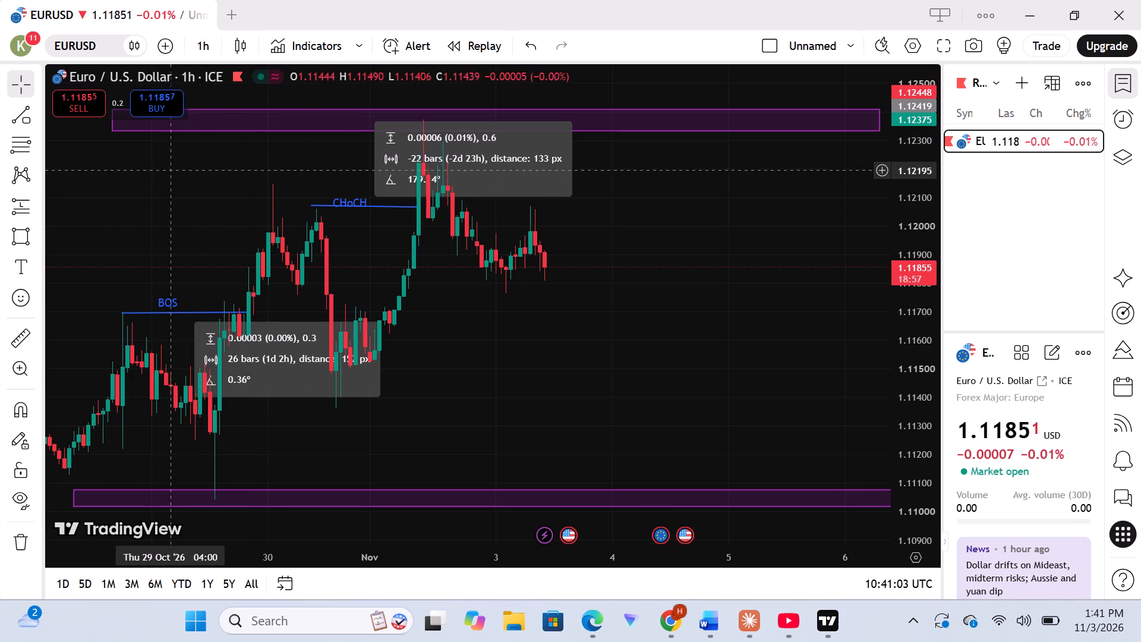
# Add the text label "DEMAND ZONE" in the lower purple zone at 30 October 18:00, about 1.11057.
pyautogui.click(14, 113)
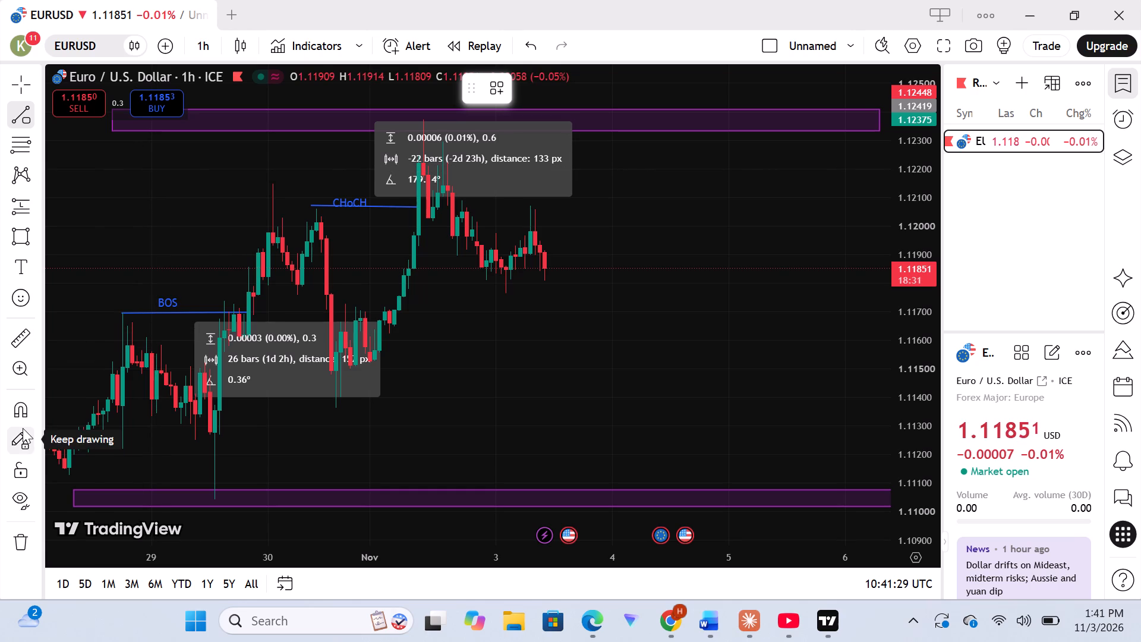
pyautogui.click(16, 262)
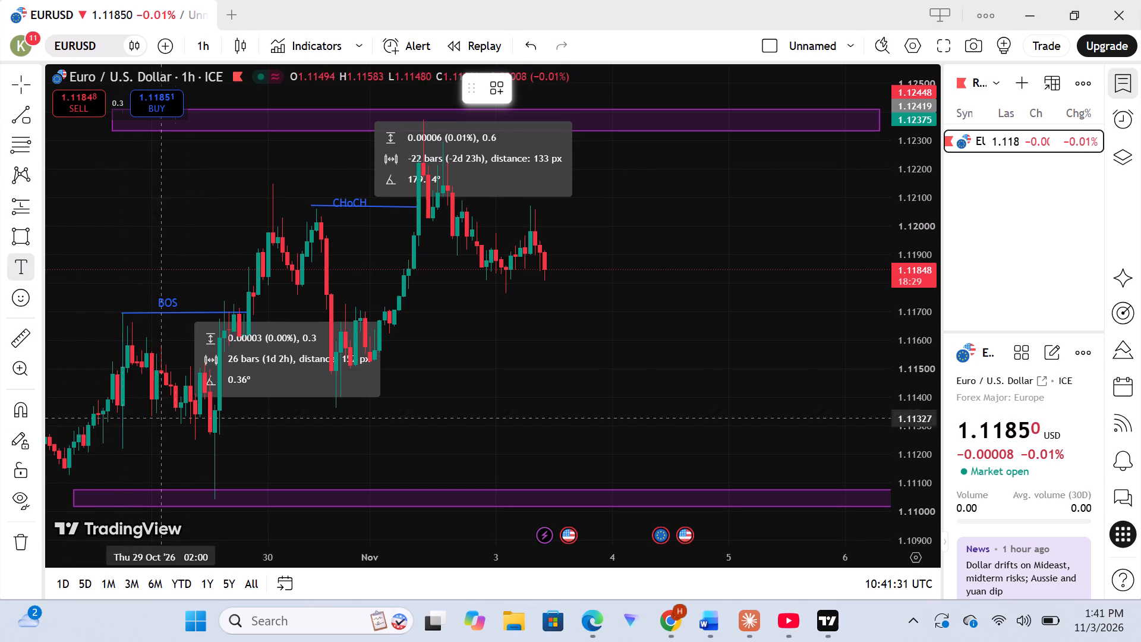
pyautogui.click(357, 495)
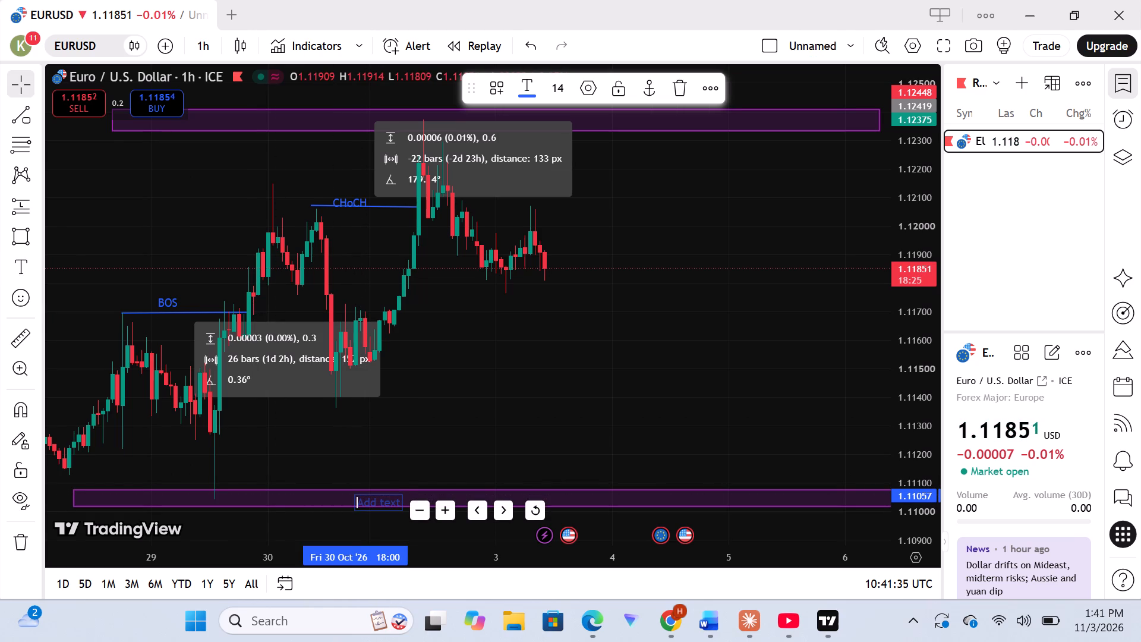
pyautogui.press('d')
pyautogui.write('EM')
pyautogui.write('AND')
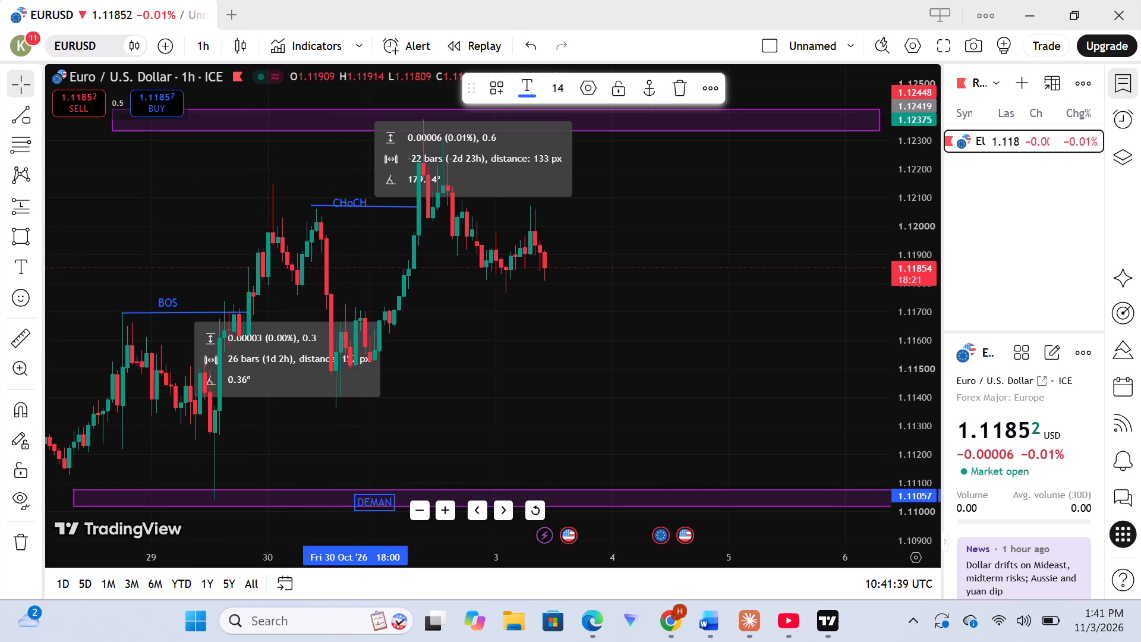
pyautogui.press('space')
pyautogui.write('ZO')
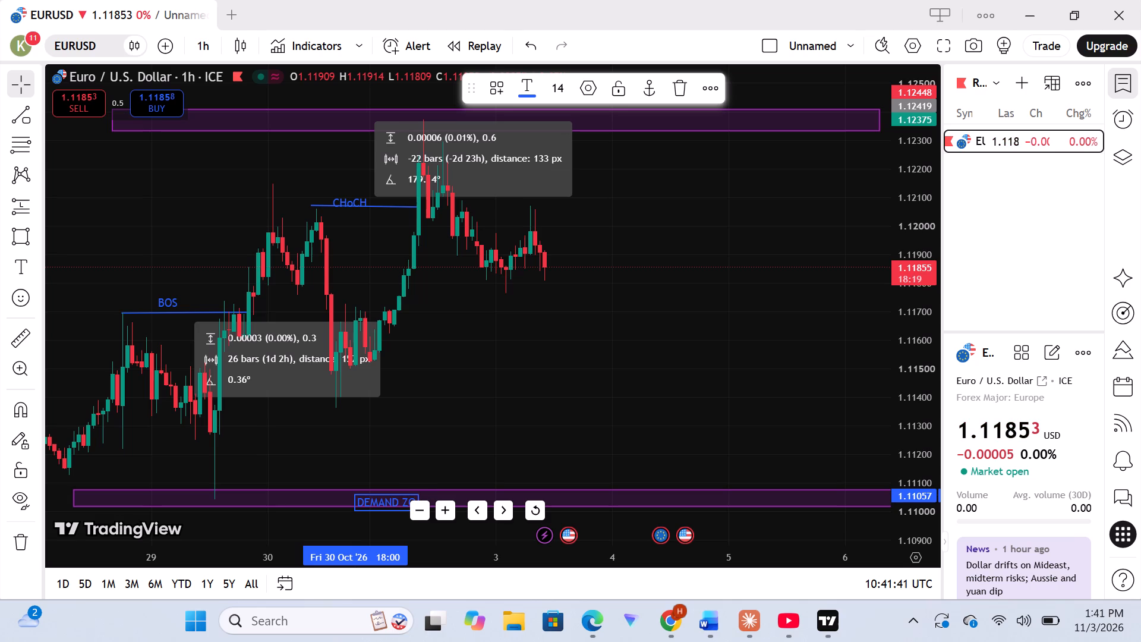
pyautogui.write('NE')
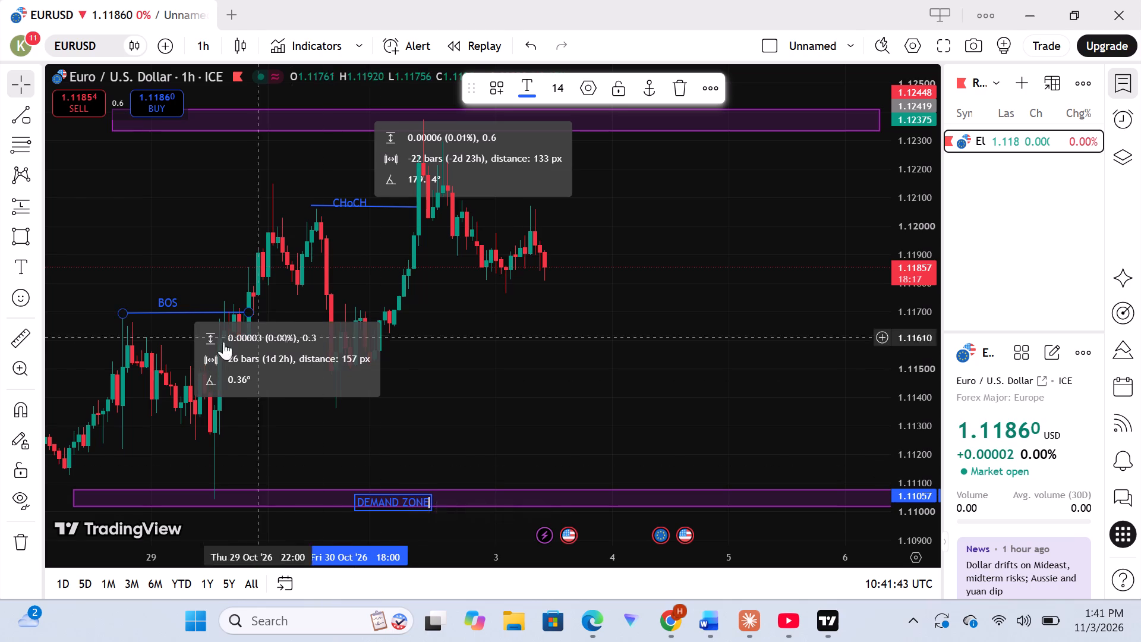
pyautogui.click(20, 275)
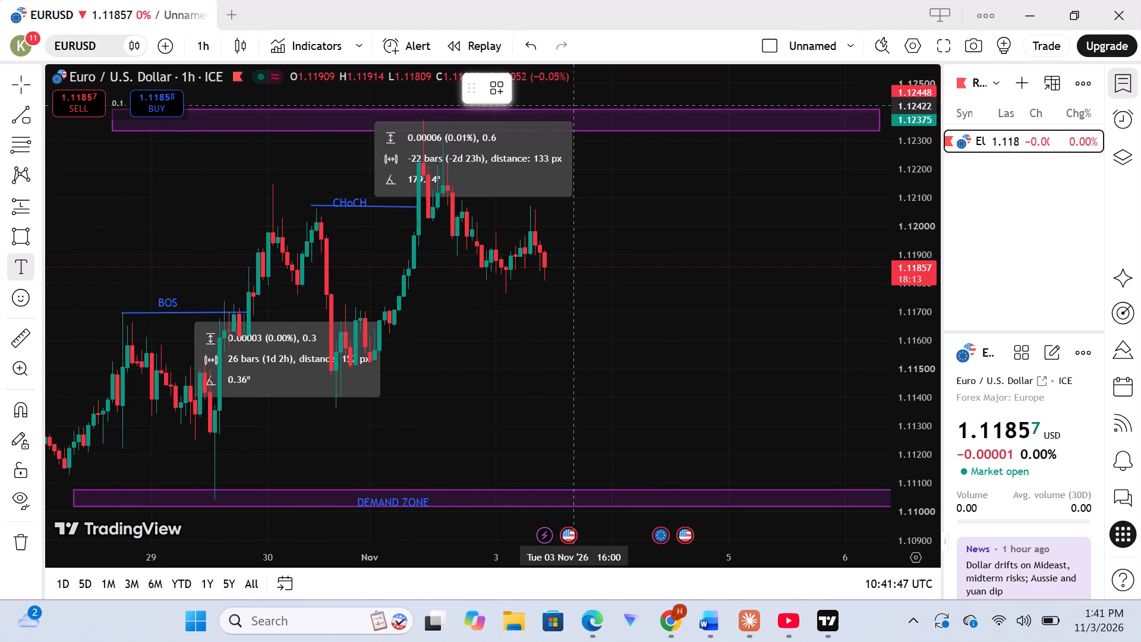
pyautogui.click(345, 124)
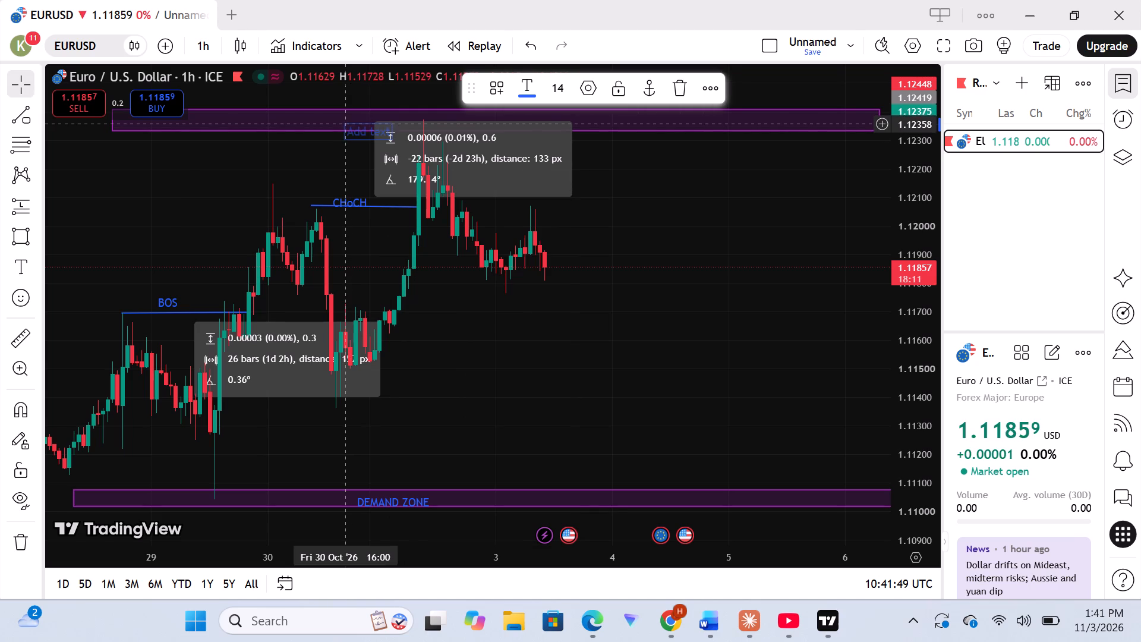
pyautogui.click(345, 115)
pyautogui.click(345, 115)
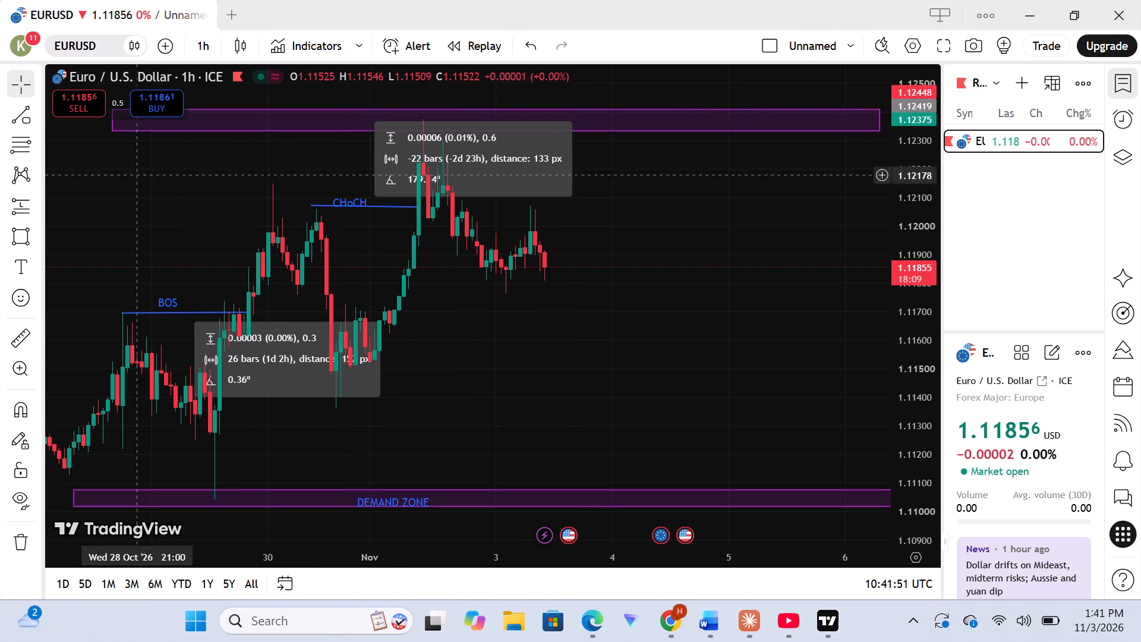
# Add the text label "SUPPLY ZONE" in the upper purple zone at 30 October 19:00, about 1.12380.
pyautogui.click(20, 265)
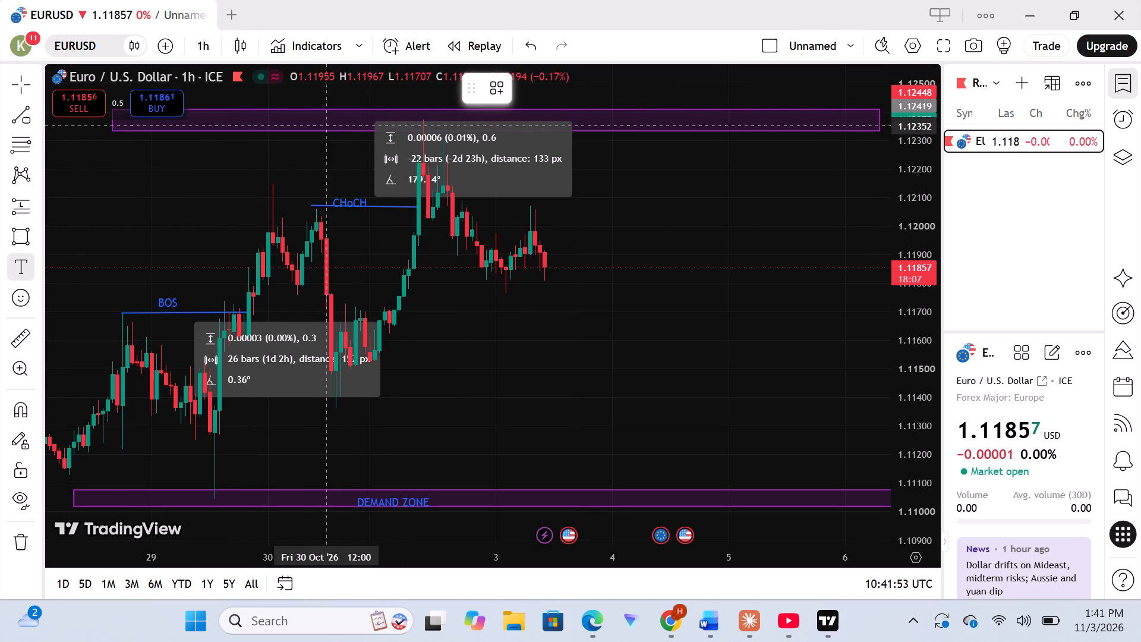
pyautogui.click(358, 117)
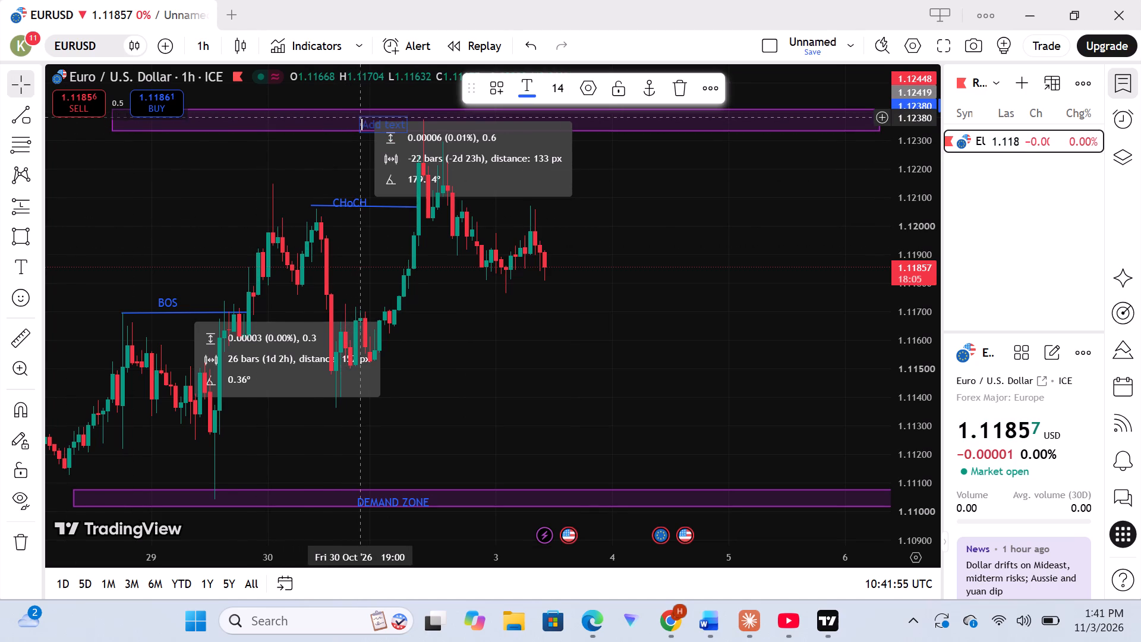
pyautogui.write('SUPPLY')
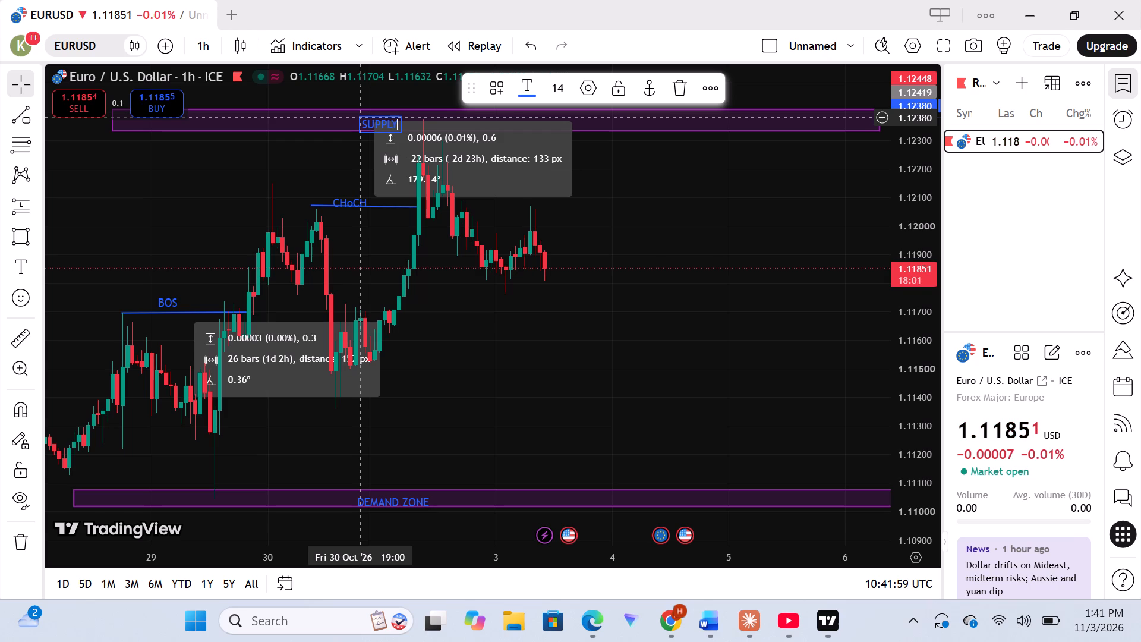
pyautogui.press('space')
pyautogui.write('ZONE')
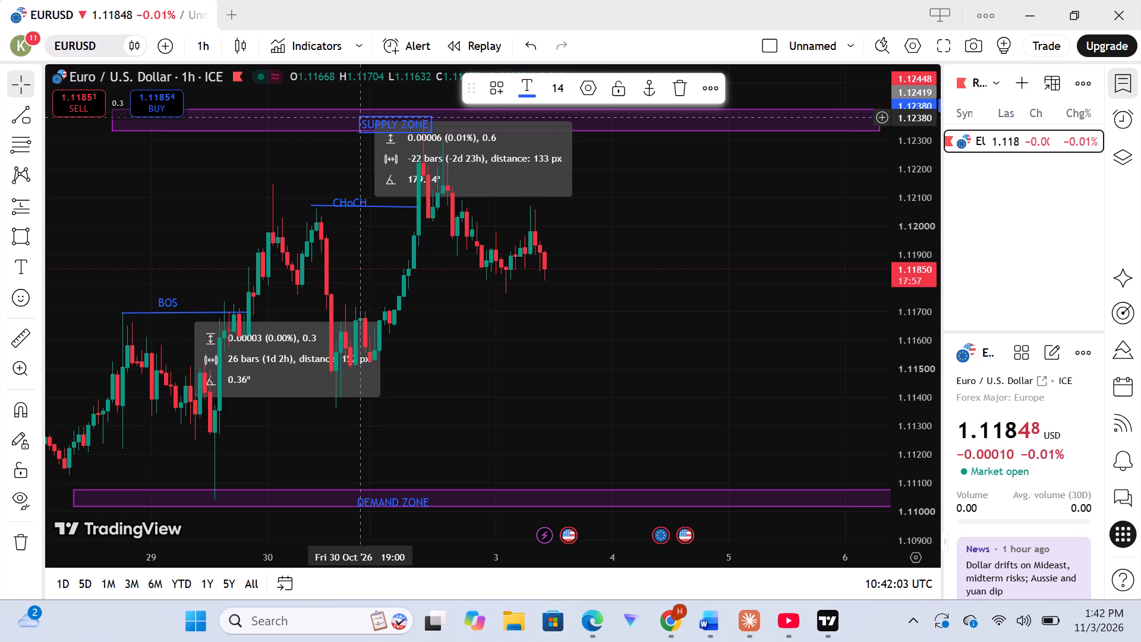
pyautogui.press('Return')
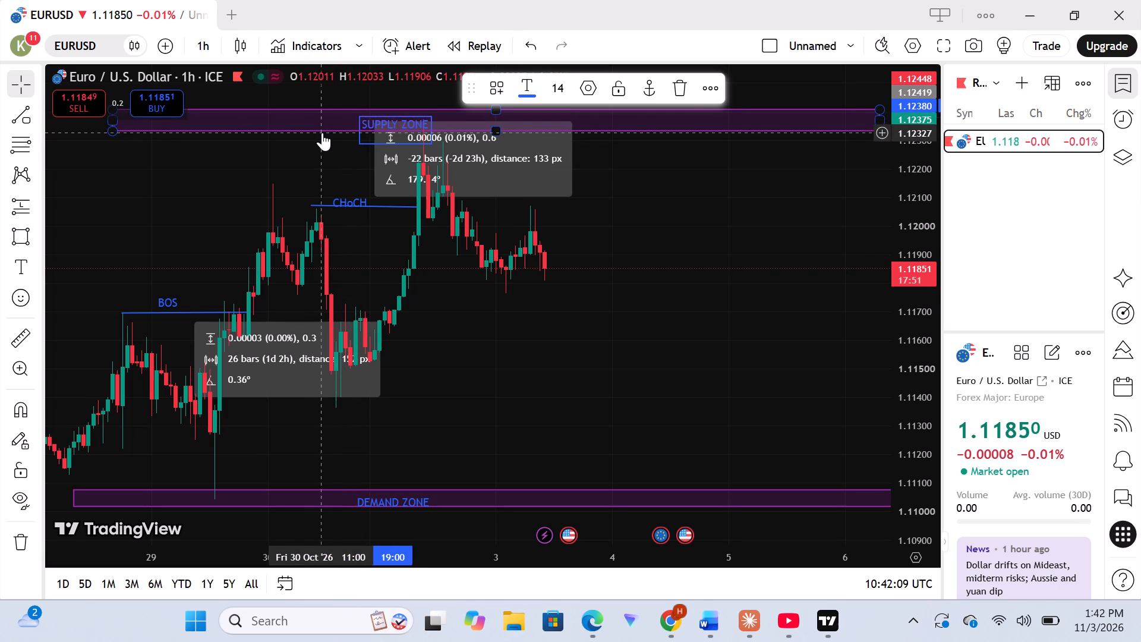
pyautogui.press('Delete')
pyautogui.press('Delete')
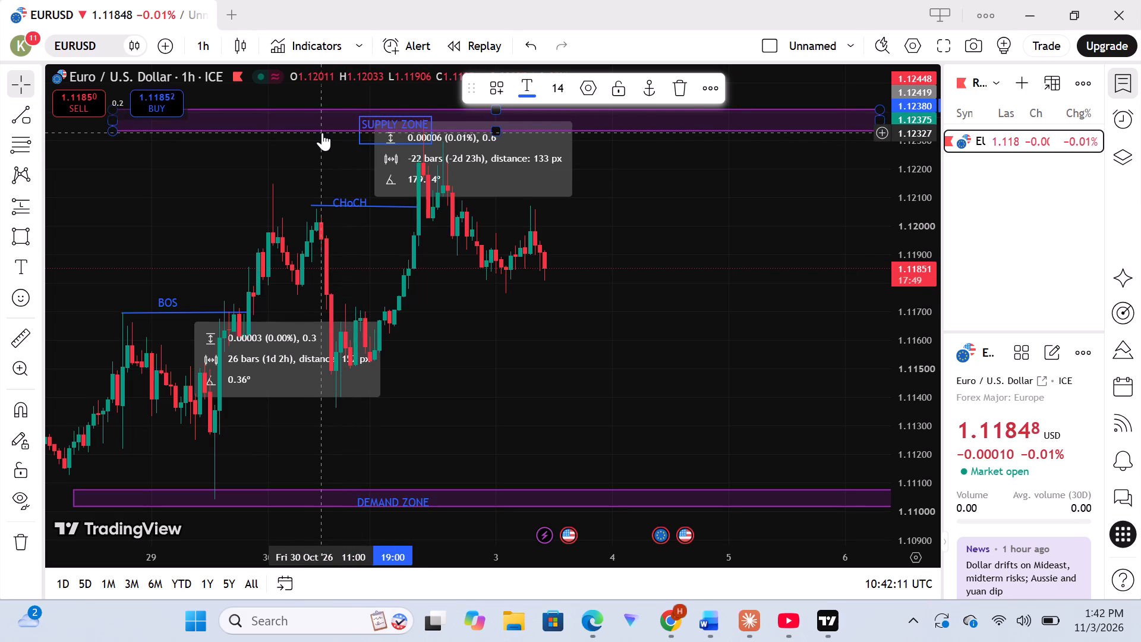
pyautogui.click(279, 152)
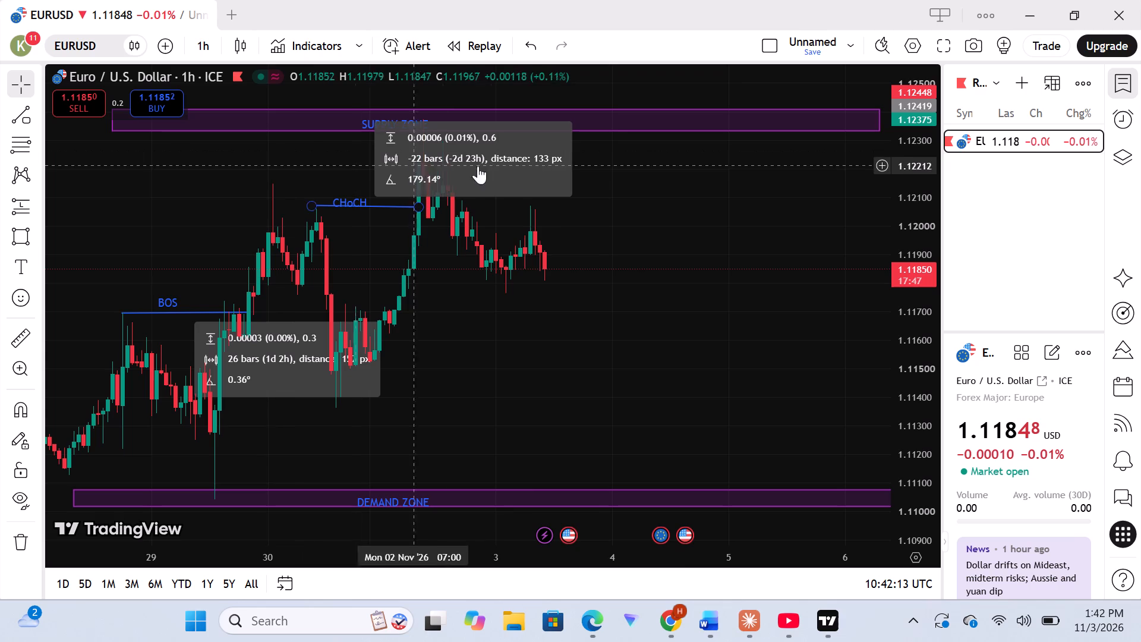
pyautogui.click(634, 188)
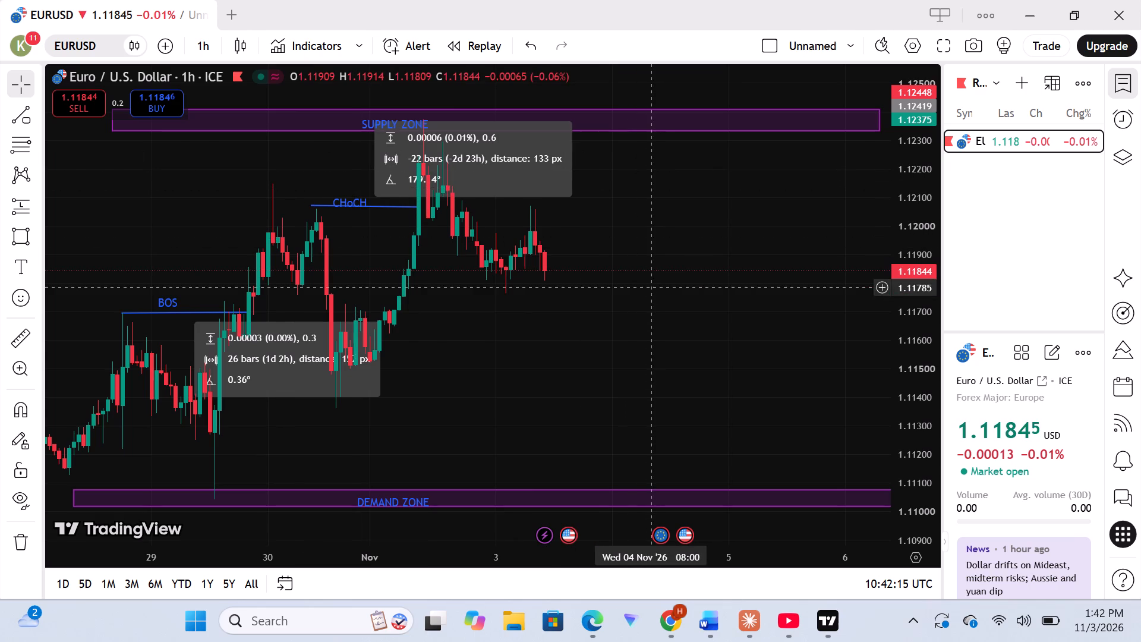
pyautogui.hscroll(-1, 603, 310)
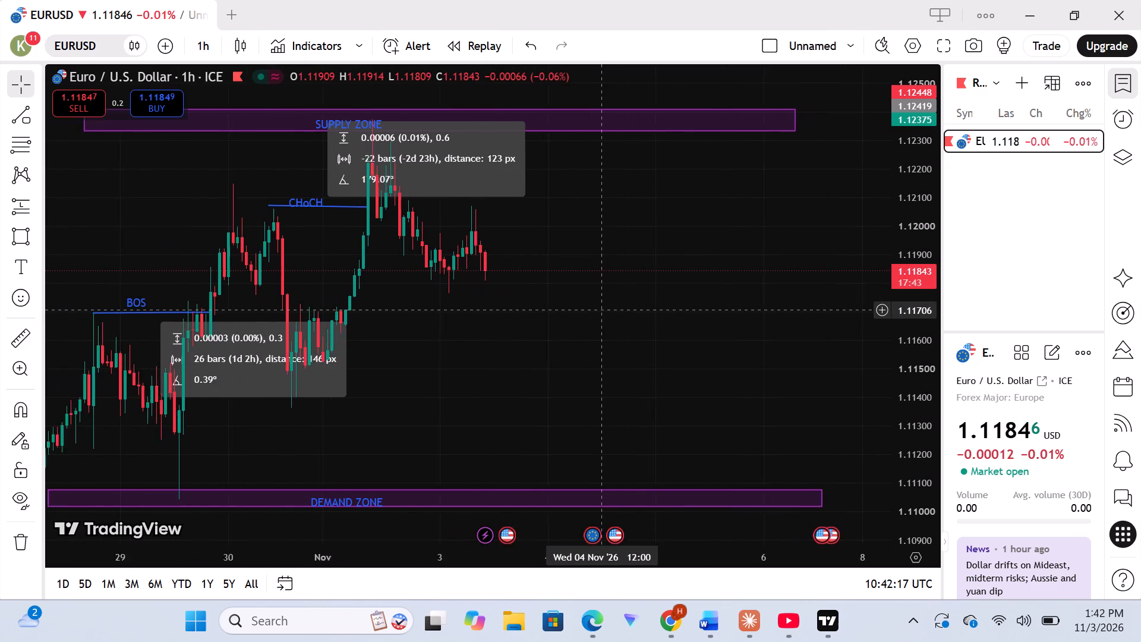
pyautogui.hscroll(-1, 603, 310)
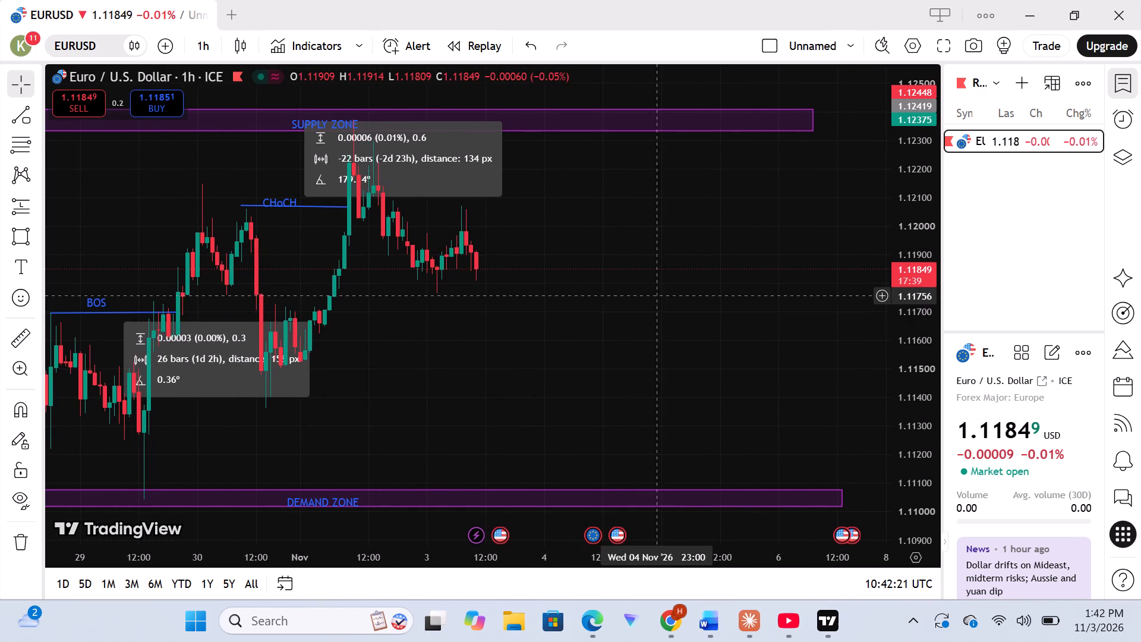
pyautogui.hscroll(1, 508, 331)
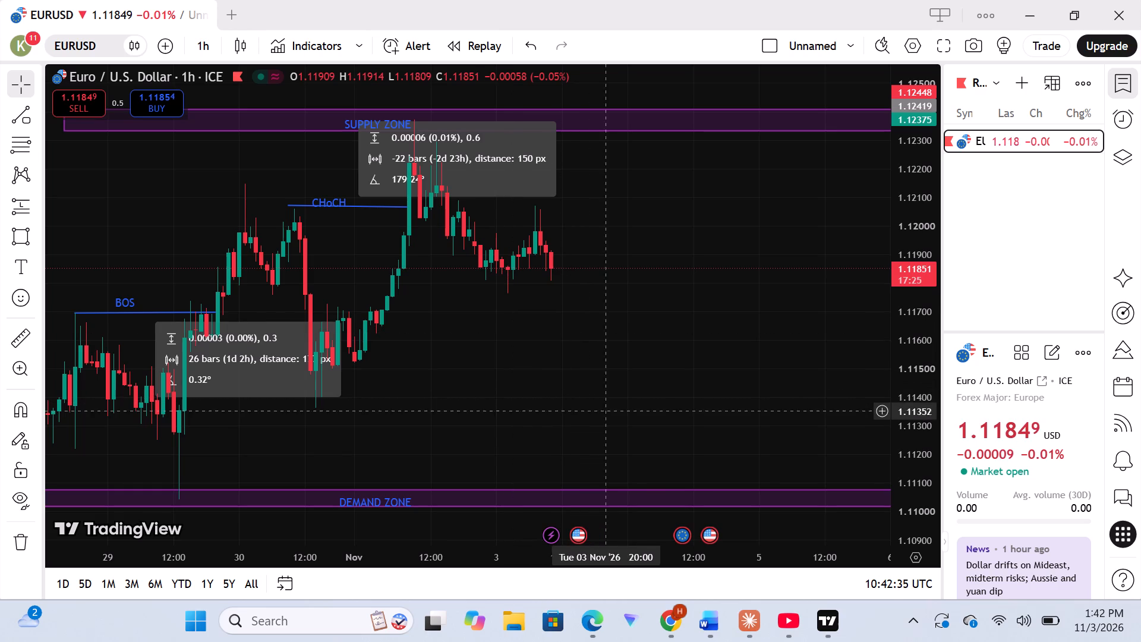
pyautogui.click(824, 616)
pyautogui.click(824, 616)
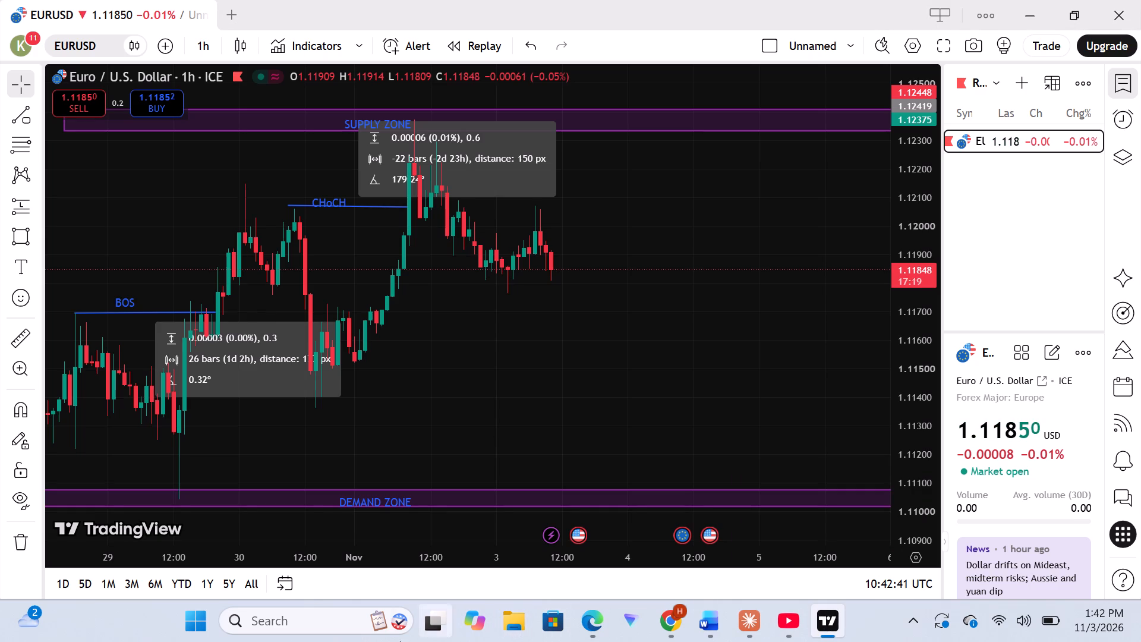
# Launch the Kuro app from the system search.
pyautogui.click(264, 611)
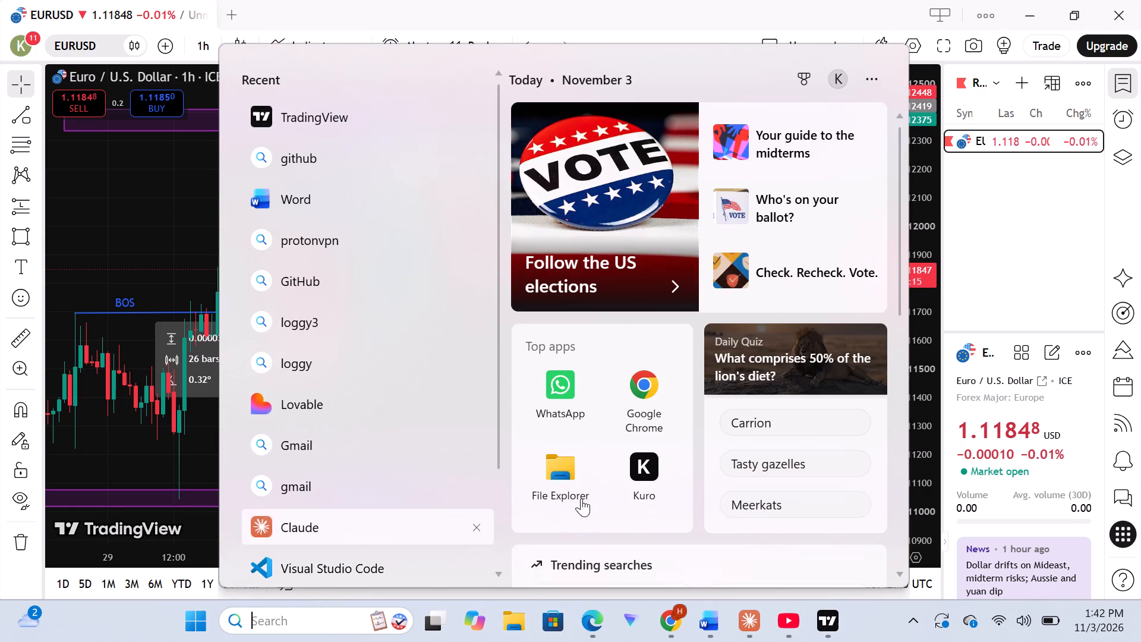
pyautogui.click(650, 481)
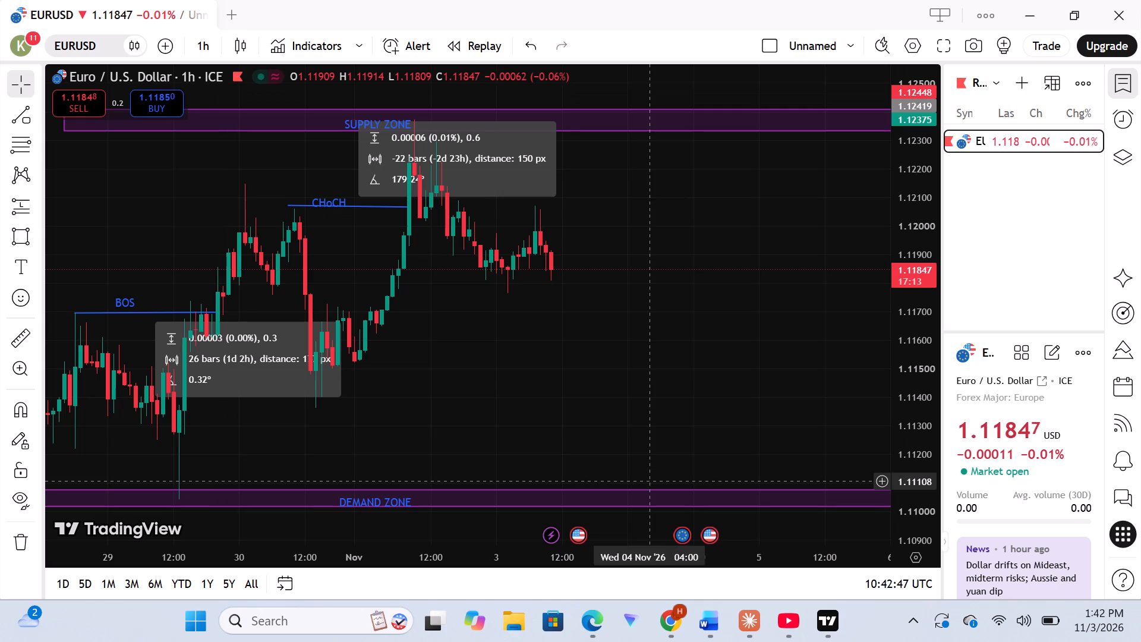
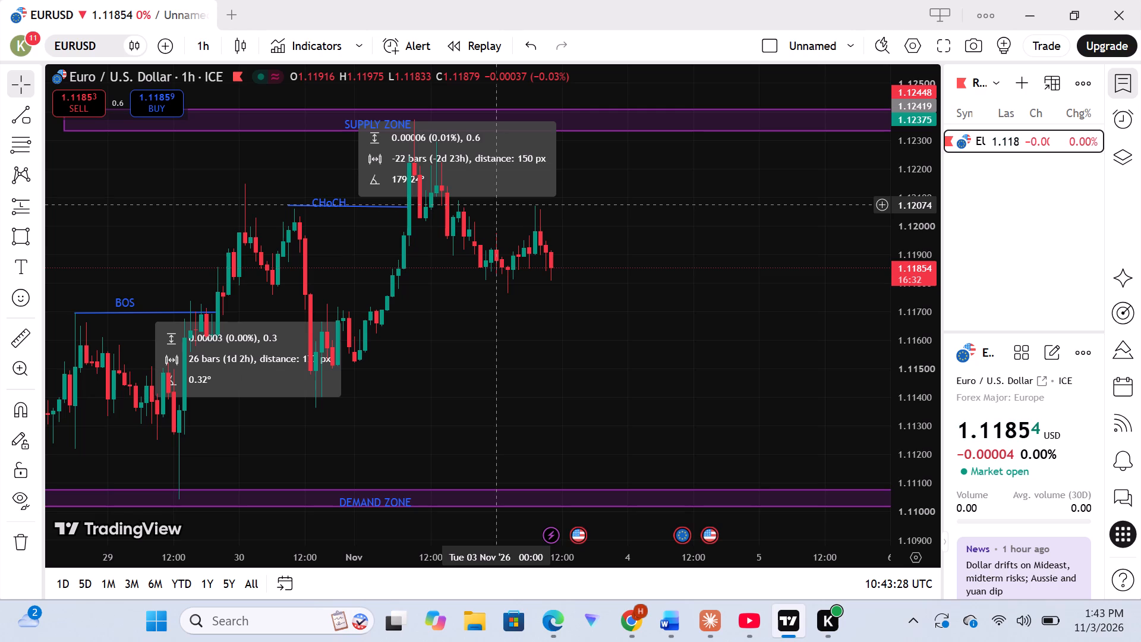
# Draw an info line from 2 November 16:00 at about 1.12077 to 3 November 08:00 at about 1.12071.
pyautogui.moveTo(498, 205); pyautogui.dragTo(349, 284)
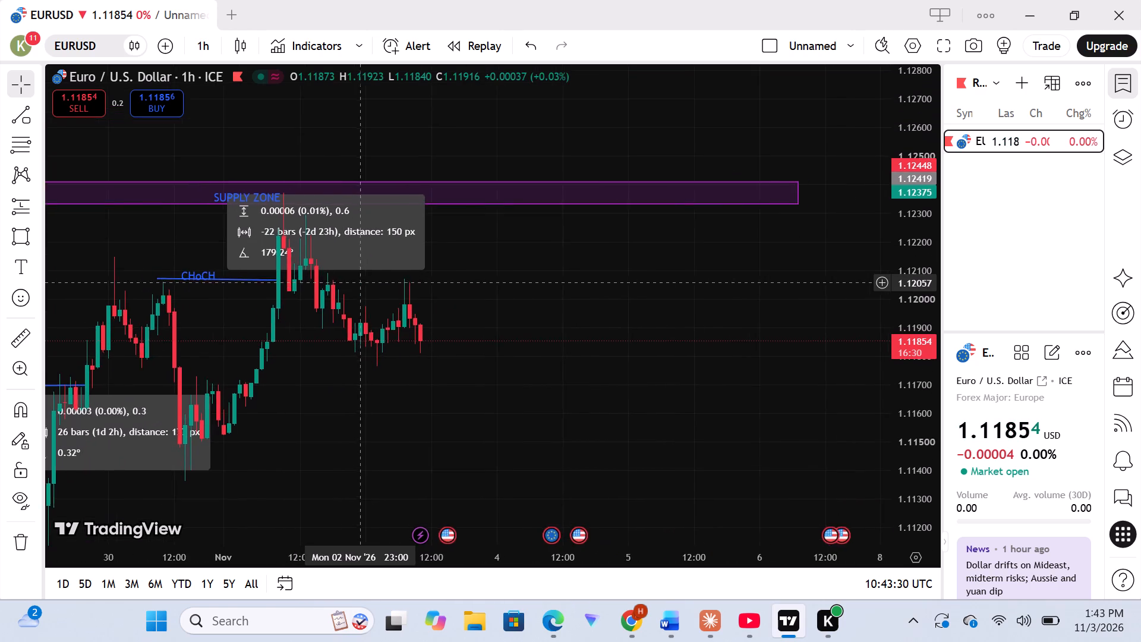
pyautogui.moveTo(349, 284); pyautogui.dragTo(404, 128)
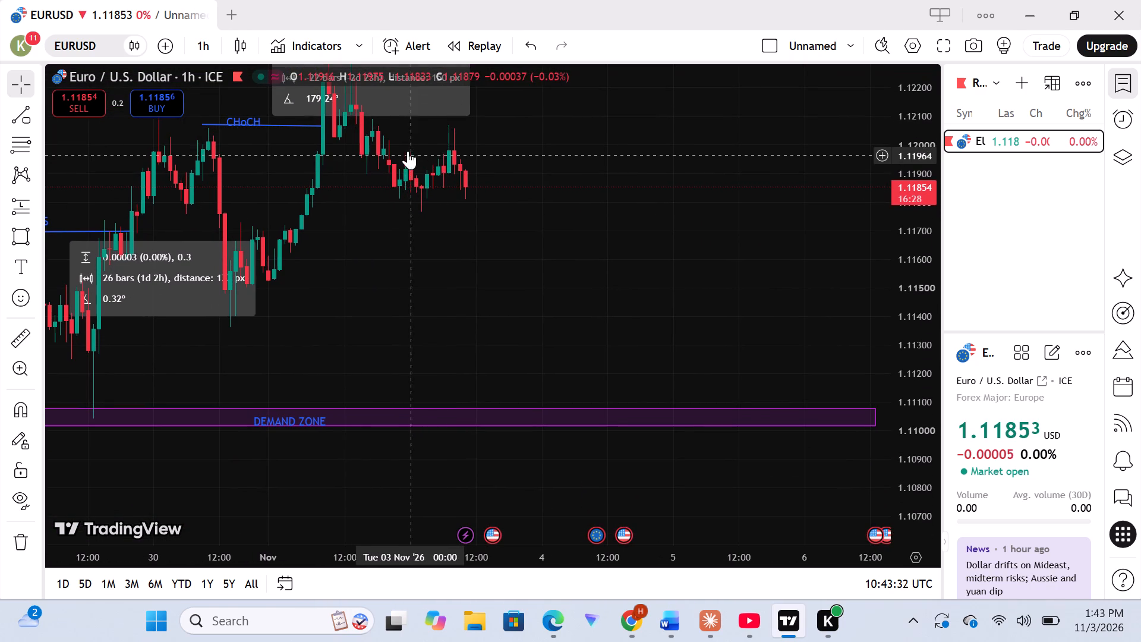
pyautogui.scroll(1, 406, 147)
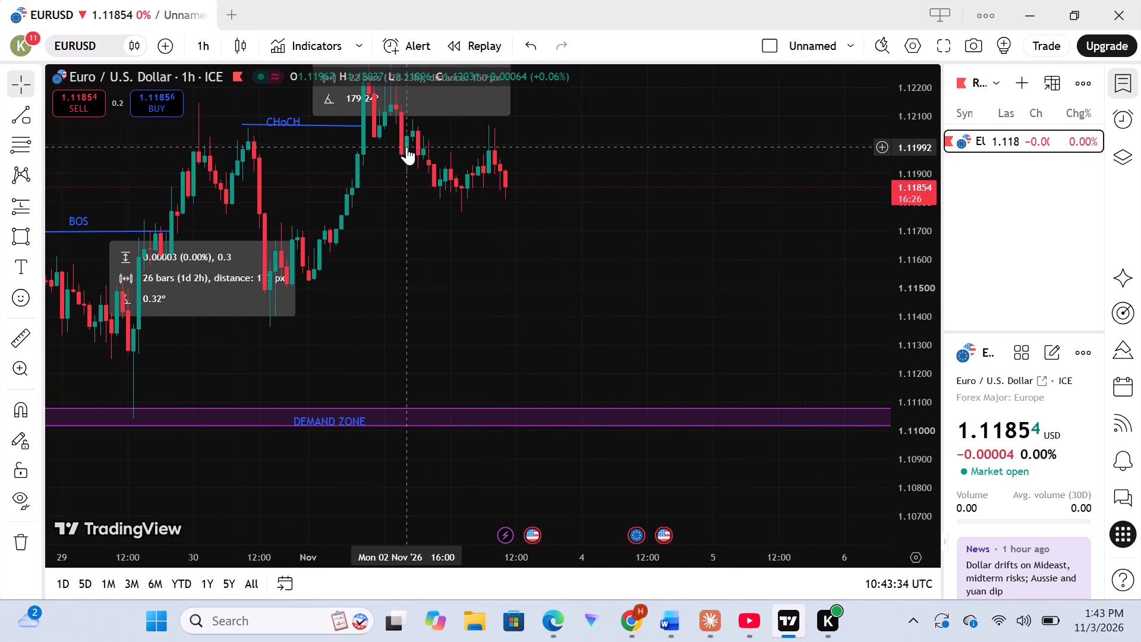
pyautogui.scroll(2, 406, 147)
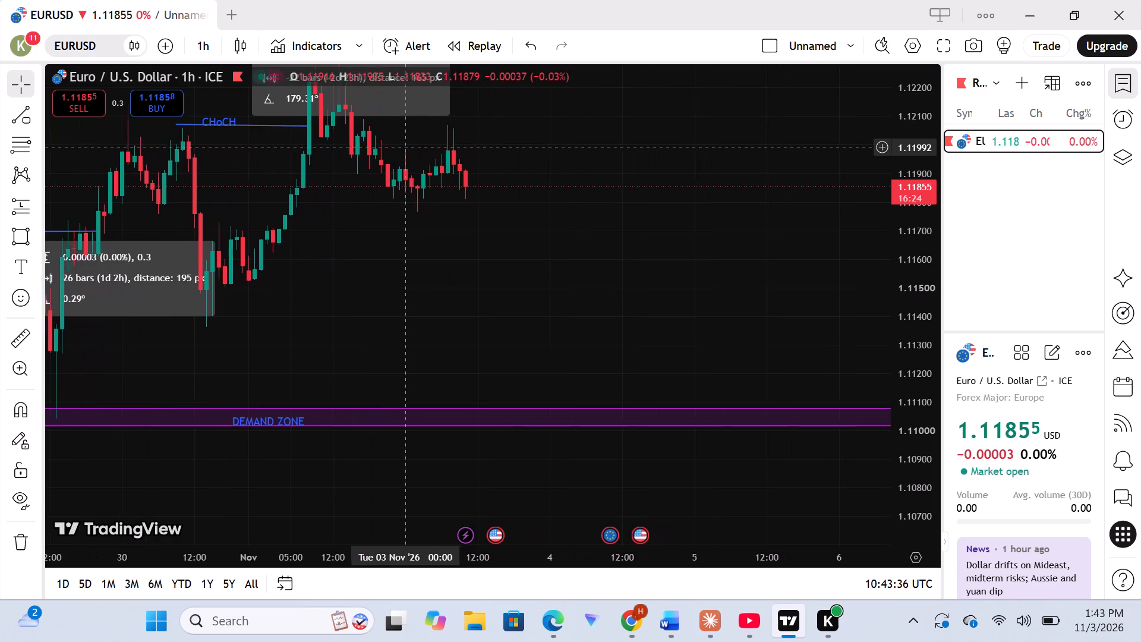
pyautogui.scroll(1, 406, 147)
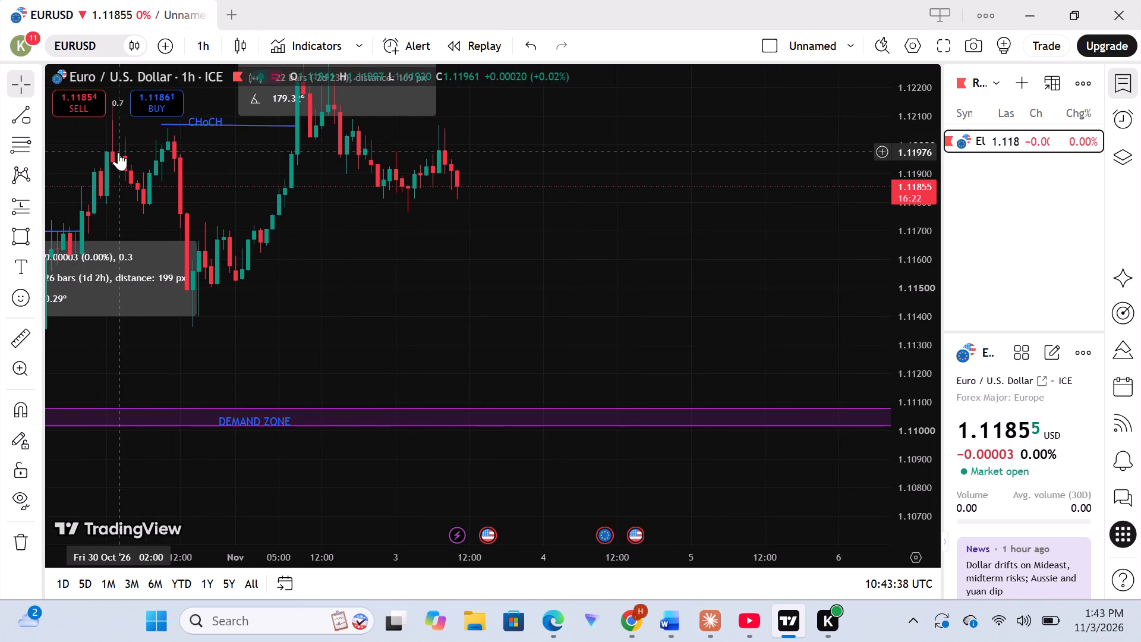
pyautogui.click(24, 109)
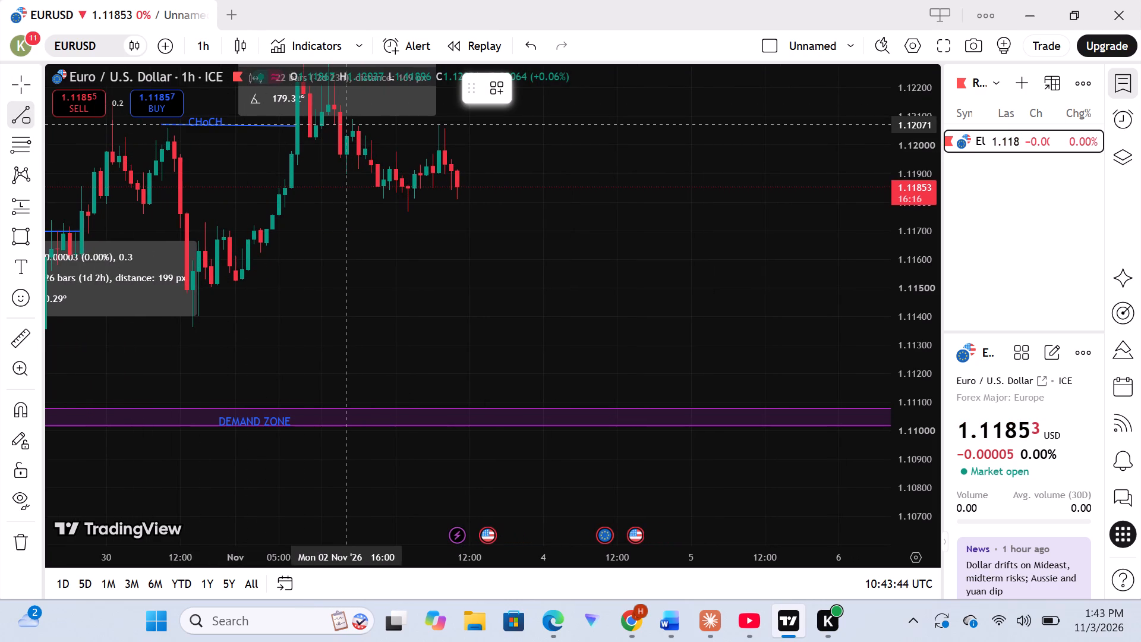
pyautogui.moveTo(349, 123); pyautogui.dragTo(417, 131)
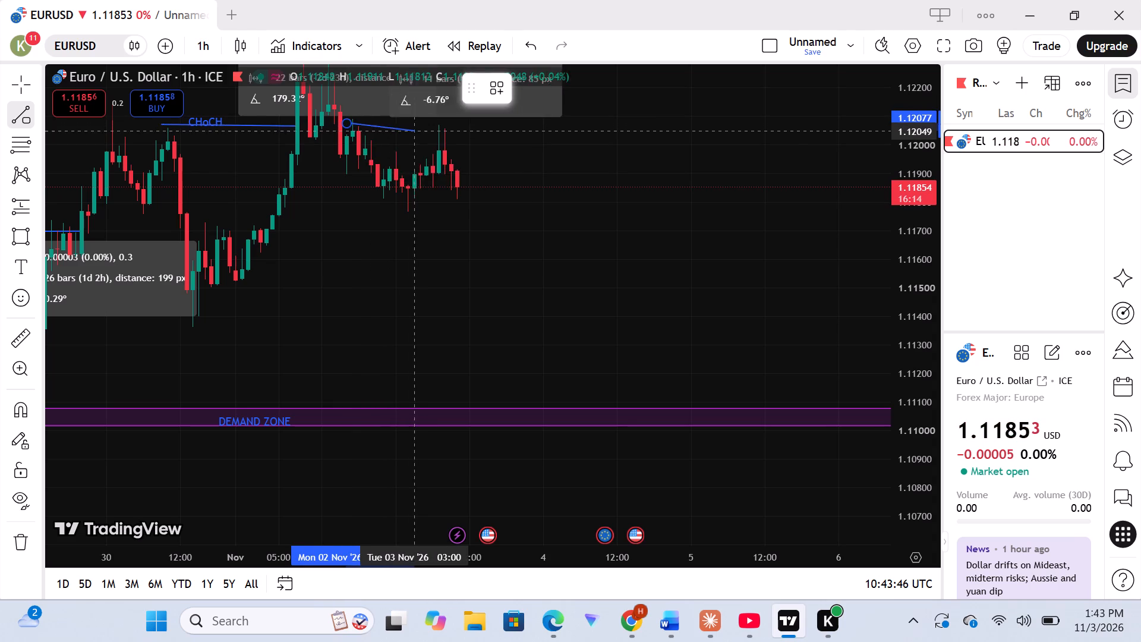
pyautogui.moveTo(417, 131); pyautogui.dragTo(430, 127)
pyautogui.click(447, 124)
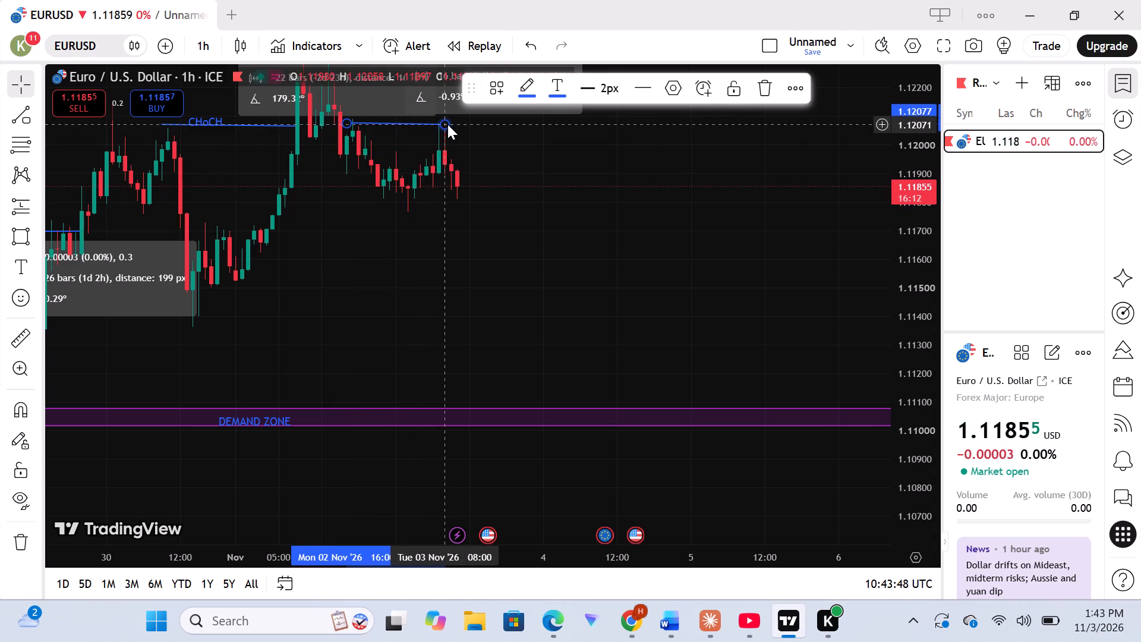
pyautogui.click(442, 257)
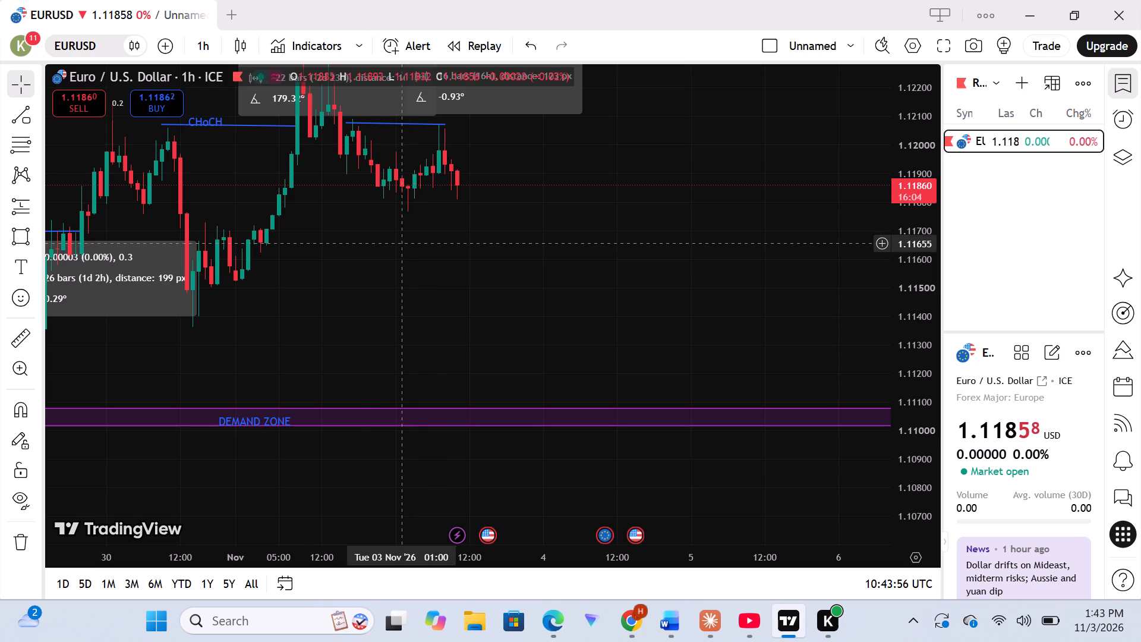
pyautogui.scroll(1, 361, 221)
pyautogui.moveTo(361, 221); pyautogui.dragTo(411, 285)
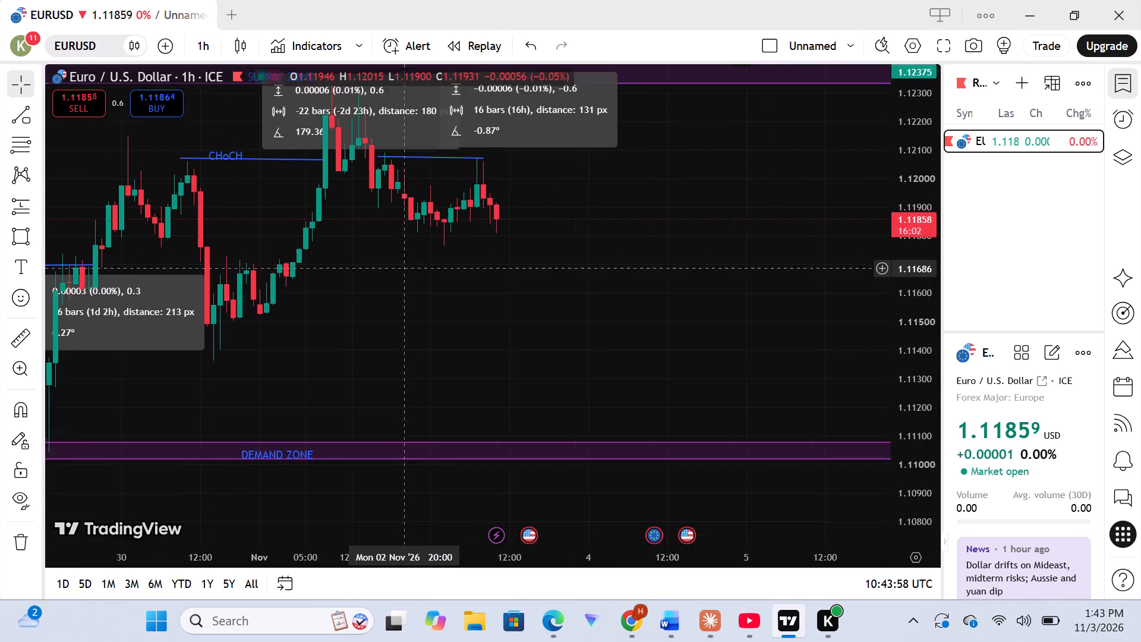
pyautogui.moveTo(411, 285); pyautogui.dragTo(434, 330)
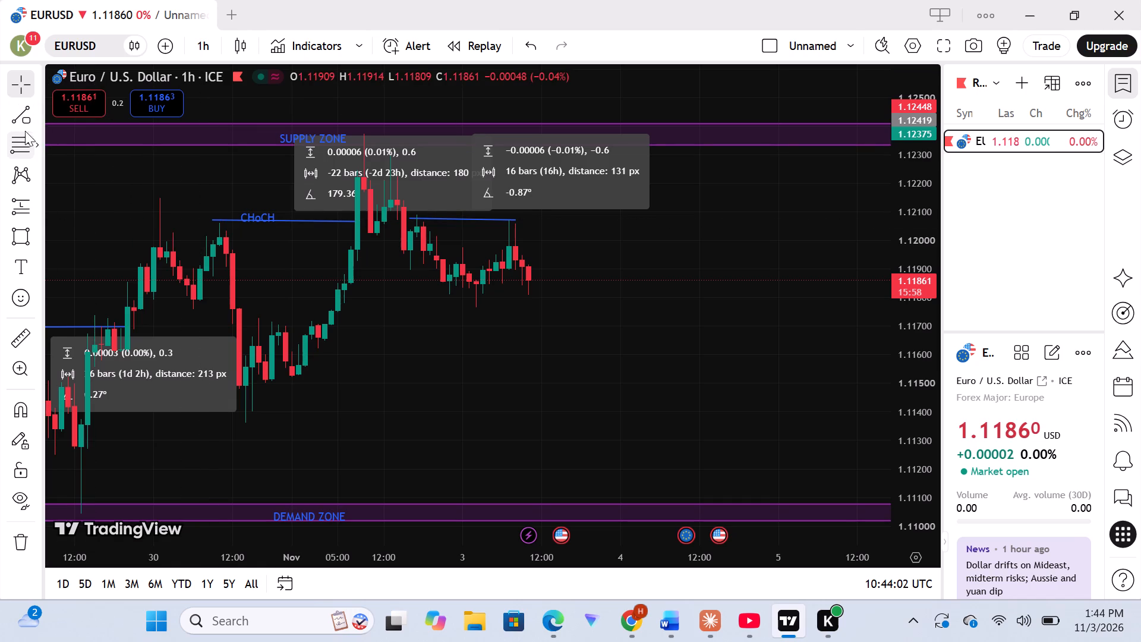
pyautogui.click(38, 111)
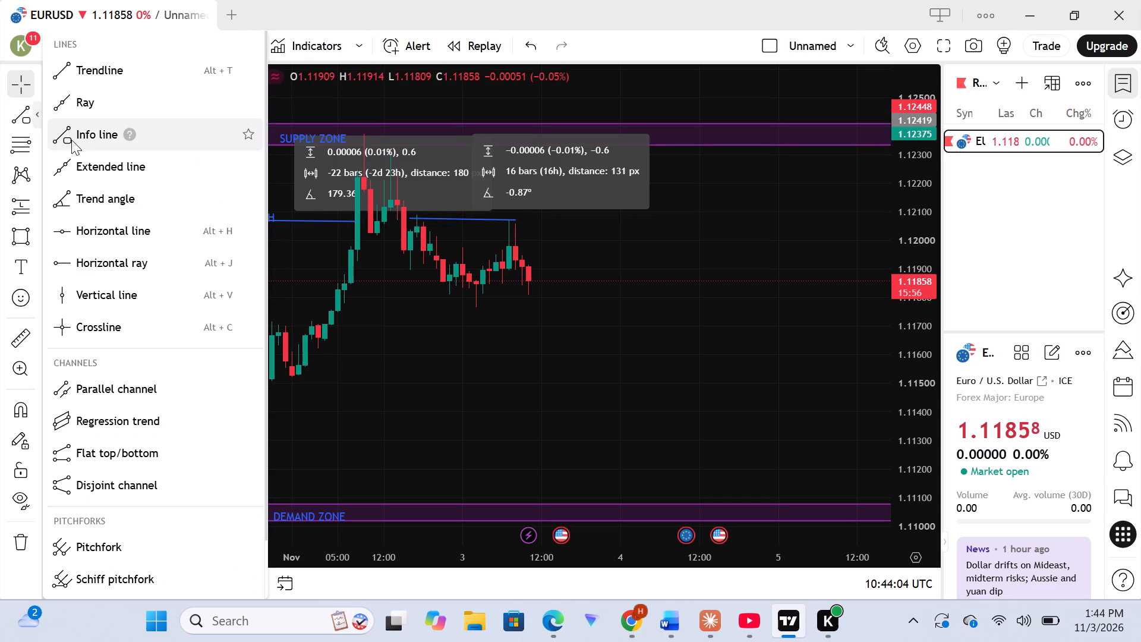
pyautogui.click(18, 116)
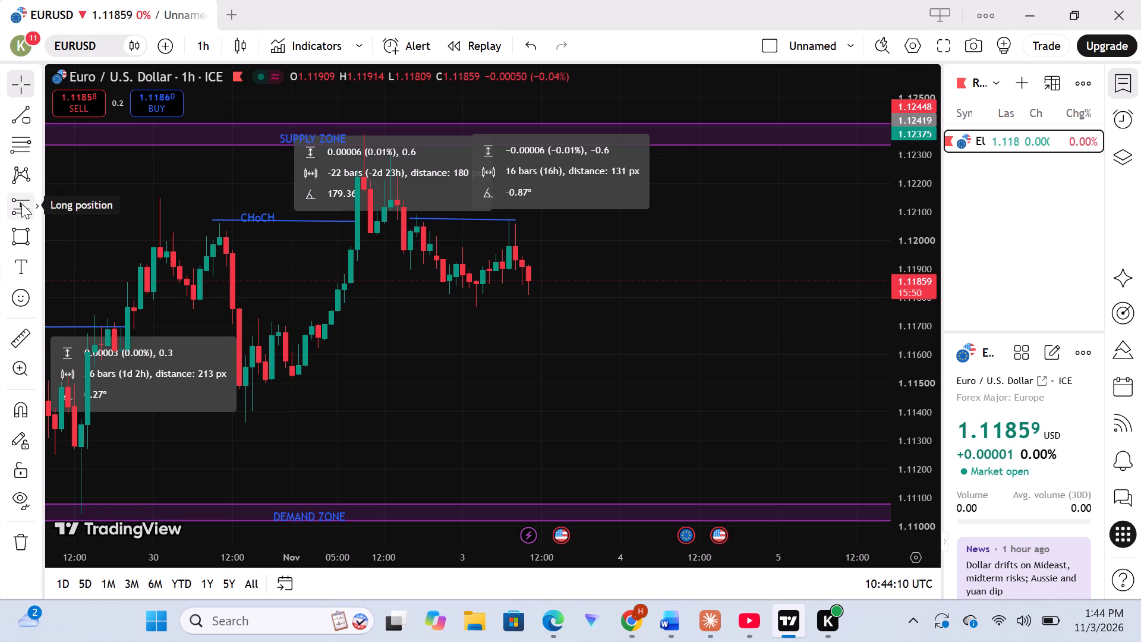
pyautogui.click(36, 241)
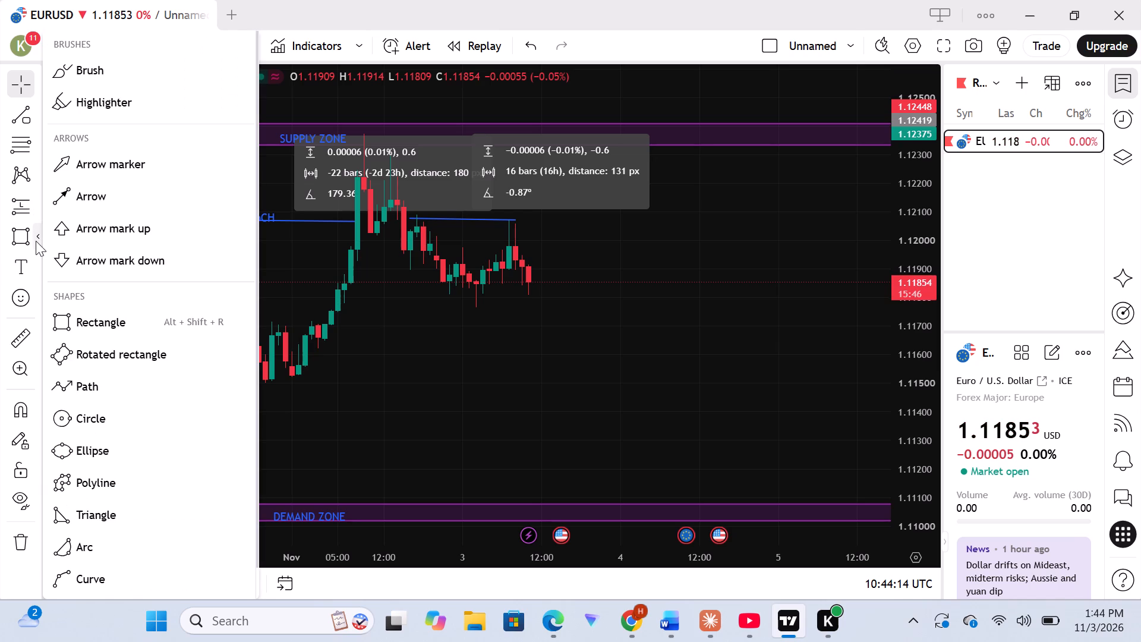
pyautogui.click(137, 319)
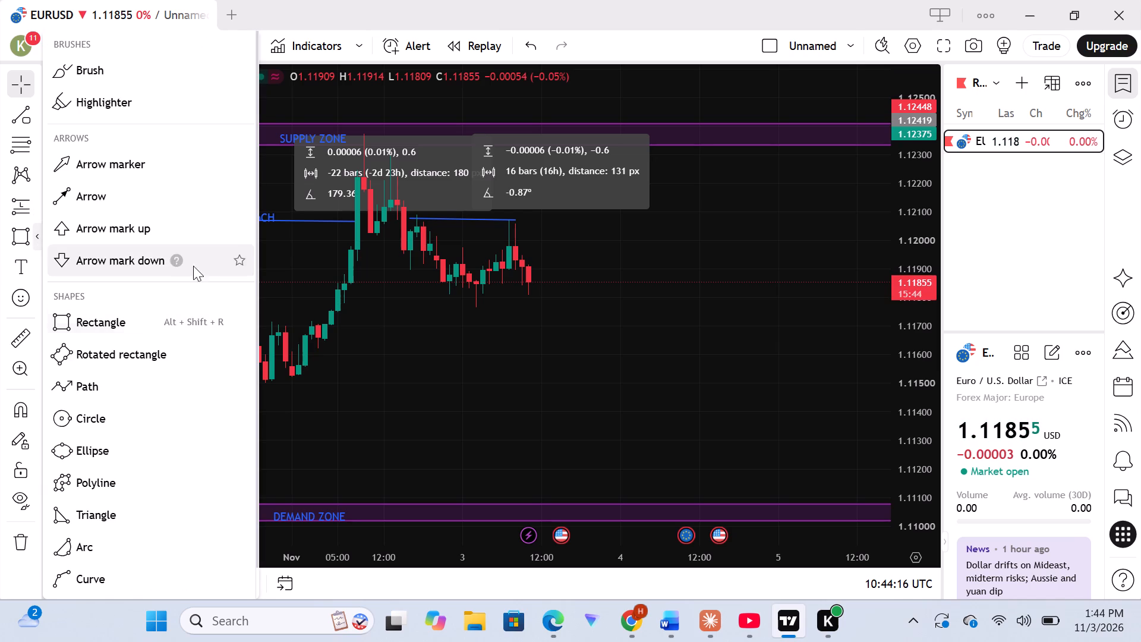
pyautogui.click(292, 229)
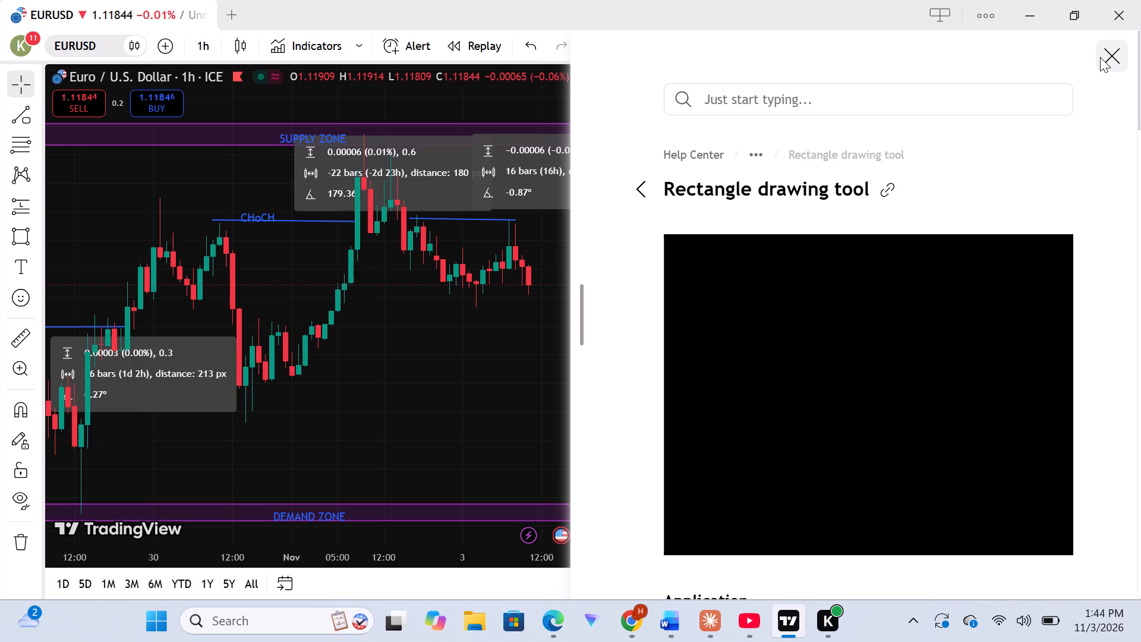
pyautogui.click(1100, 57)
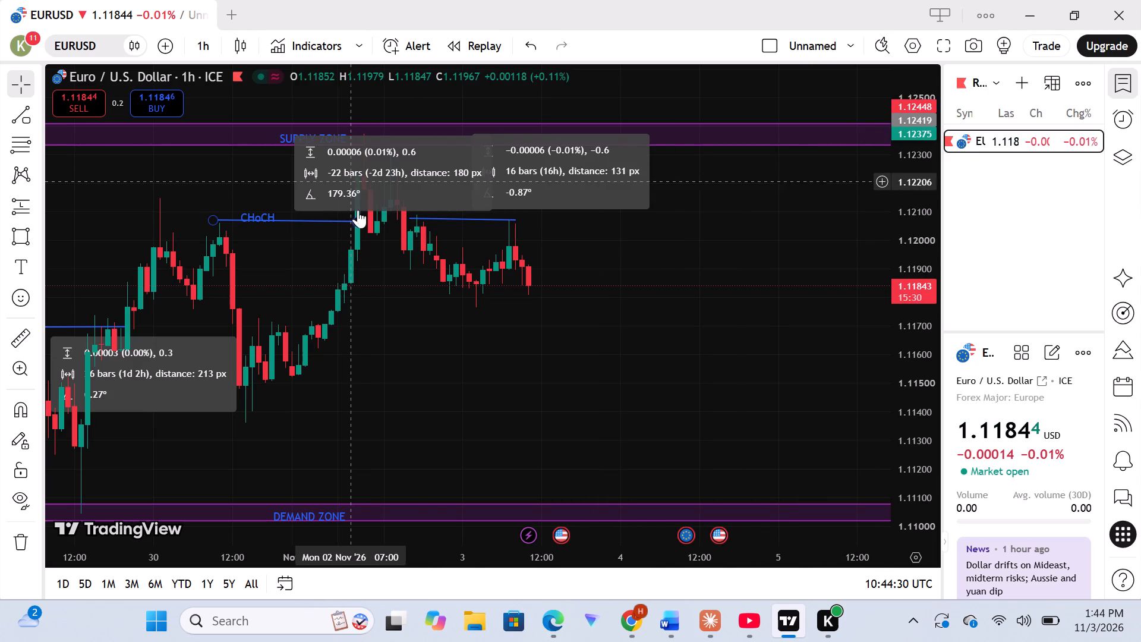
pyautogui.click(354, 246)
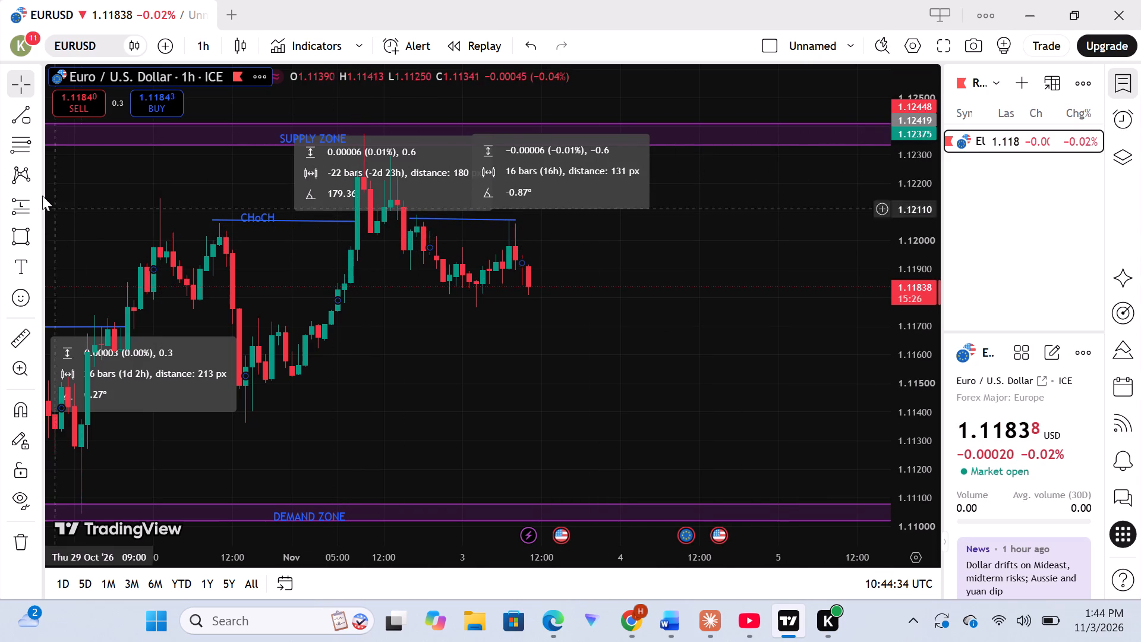
# Draw a rectangle zone from 2 November 08:00 to 4 November 15:00, spanning about 1.11976 to 1.12206.
pyautogui.click(18, 235)
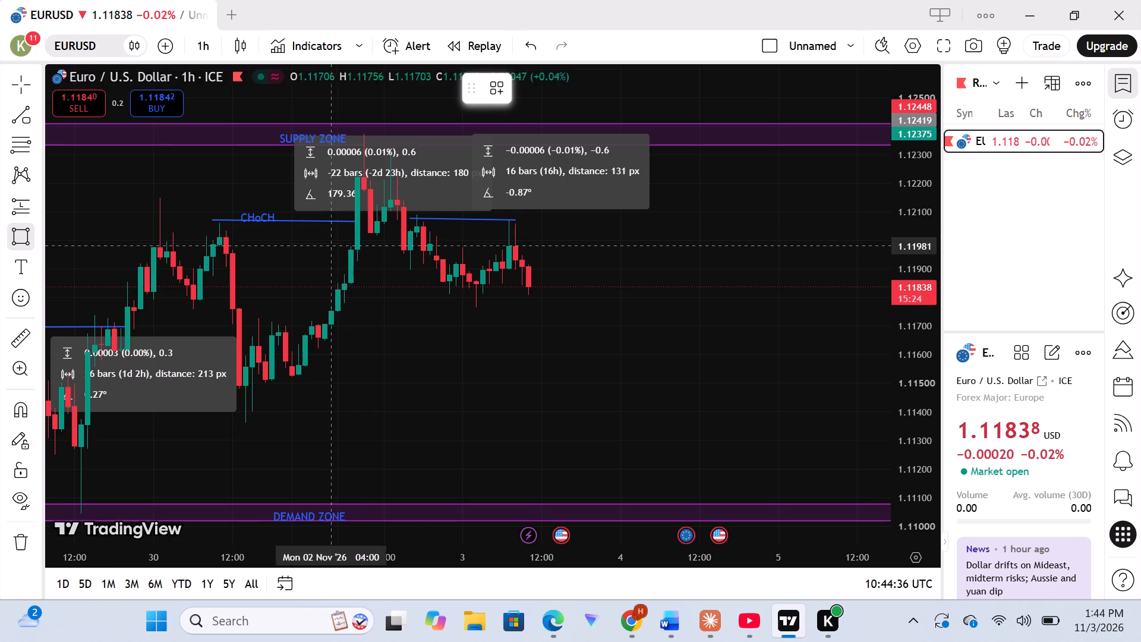
pyautogui.moveTo(358, 247); pyautogui.dragTo(422, 181)
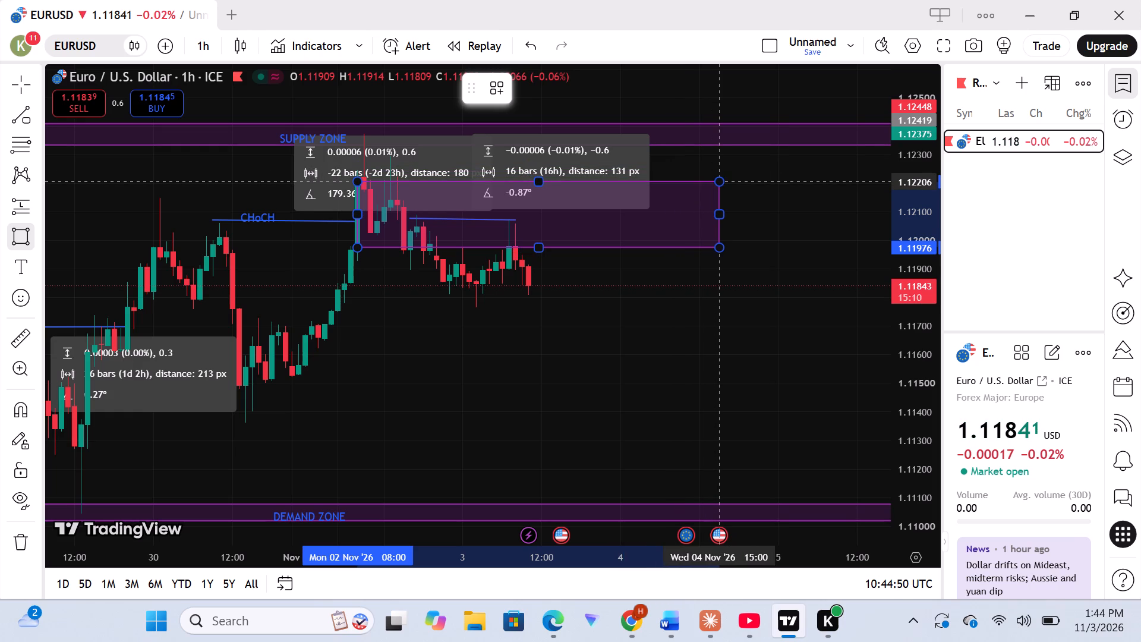
pyautogui.click(717, 182)
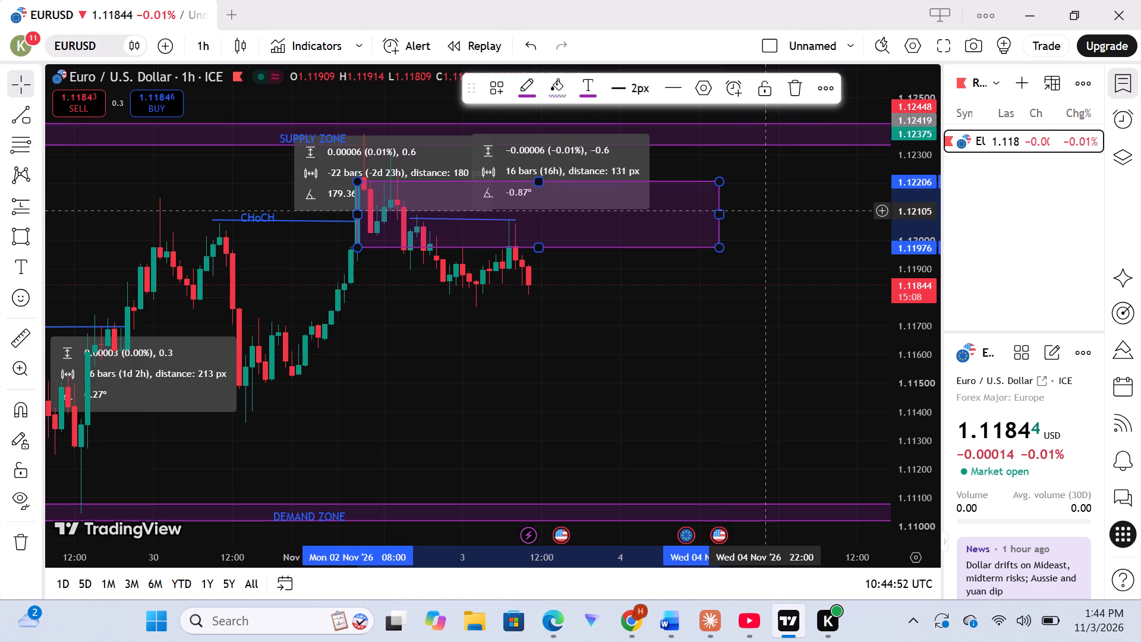
pyautogui.click(767, 211)
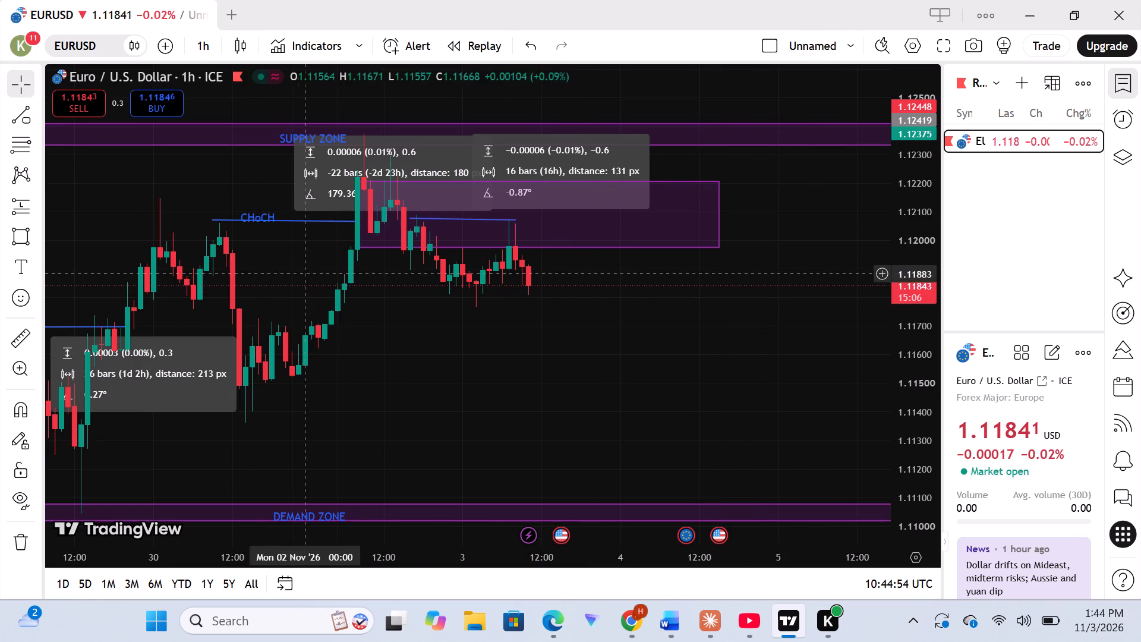
# Place a short position forecast at 3 November 10:00 with its entry at about 1.11978.
pyautogui.click(33, 144)
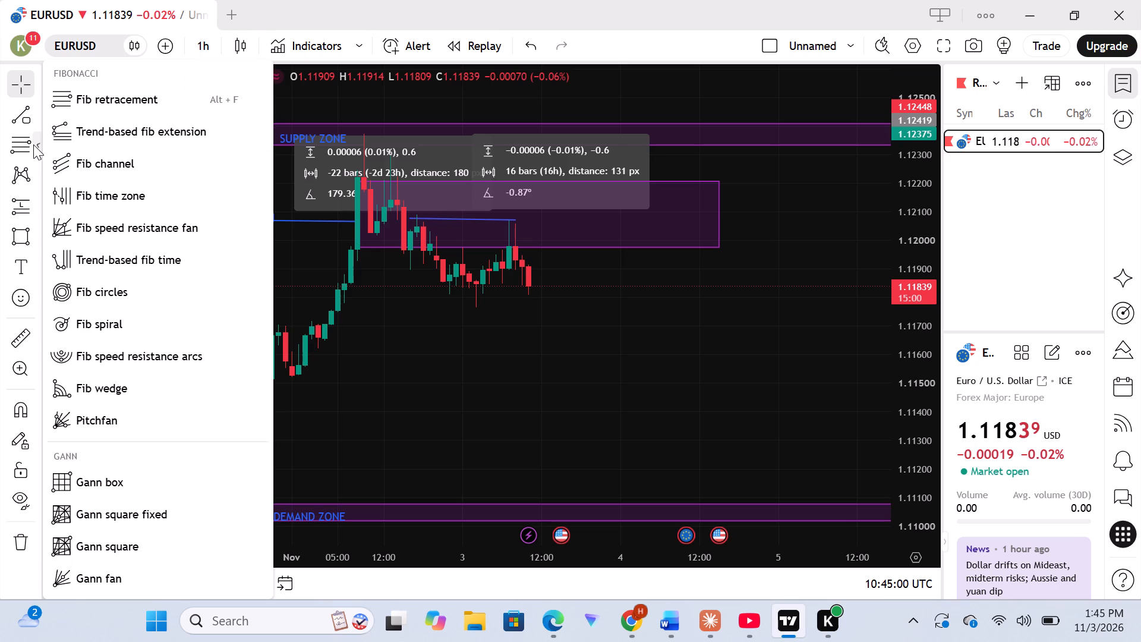
pyautogui.click(24, 143)
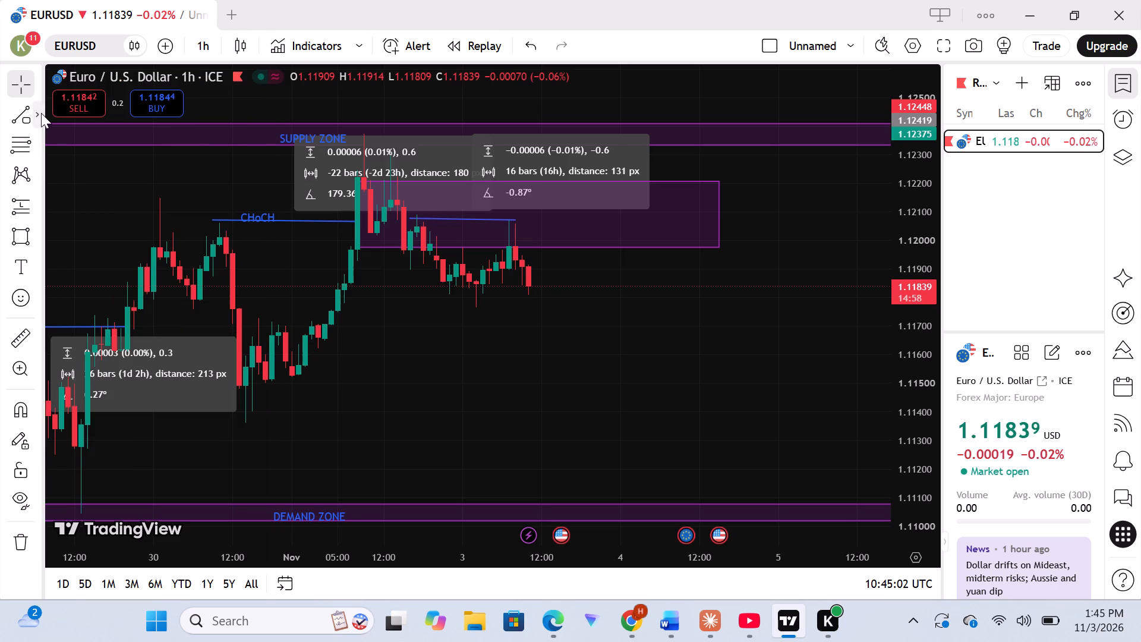
pyautogui.click(37, 114)
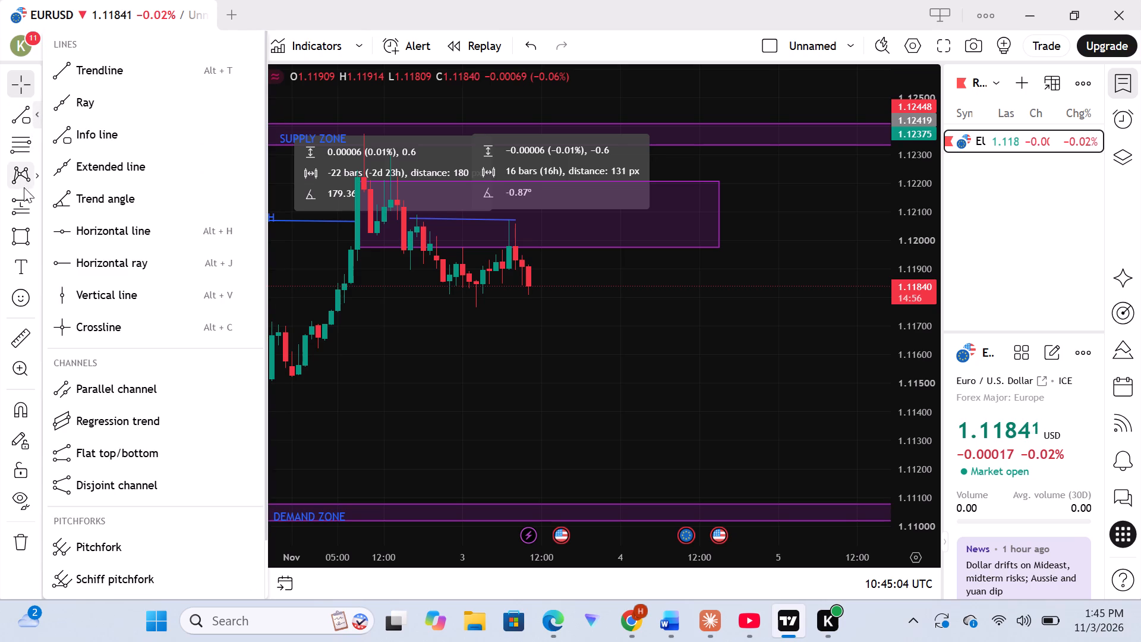
pyautogui.click(23, 200)
pyautogui.click(37, 207)
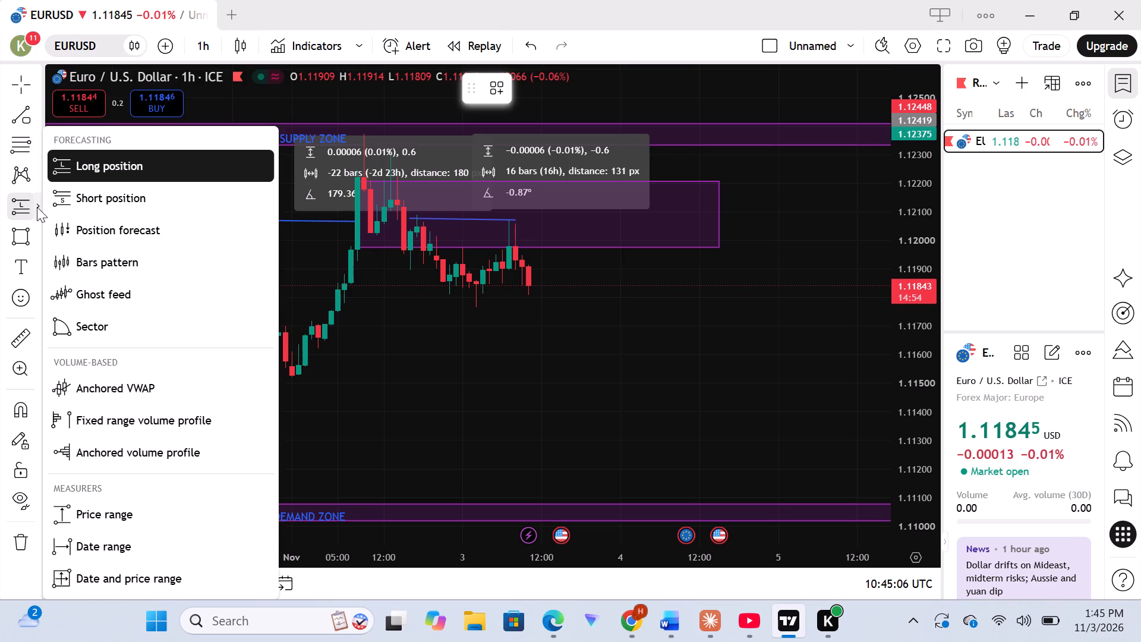
pyautogui.click(105, 201)
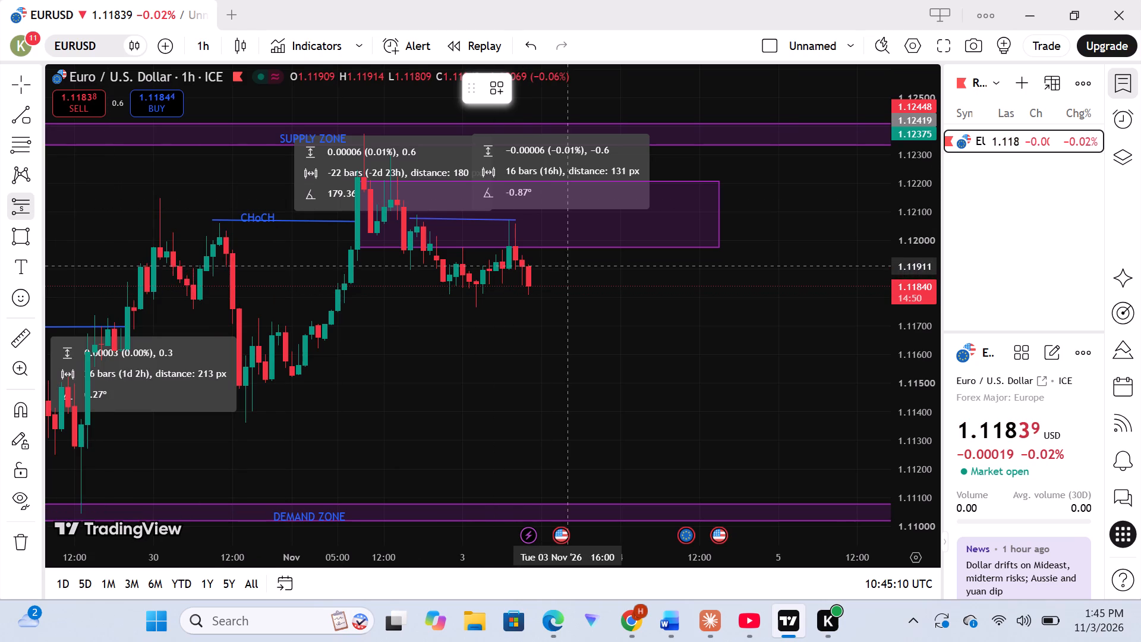
pyautogui.click(531, 247)
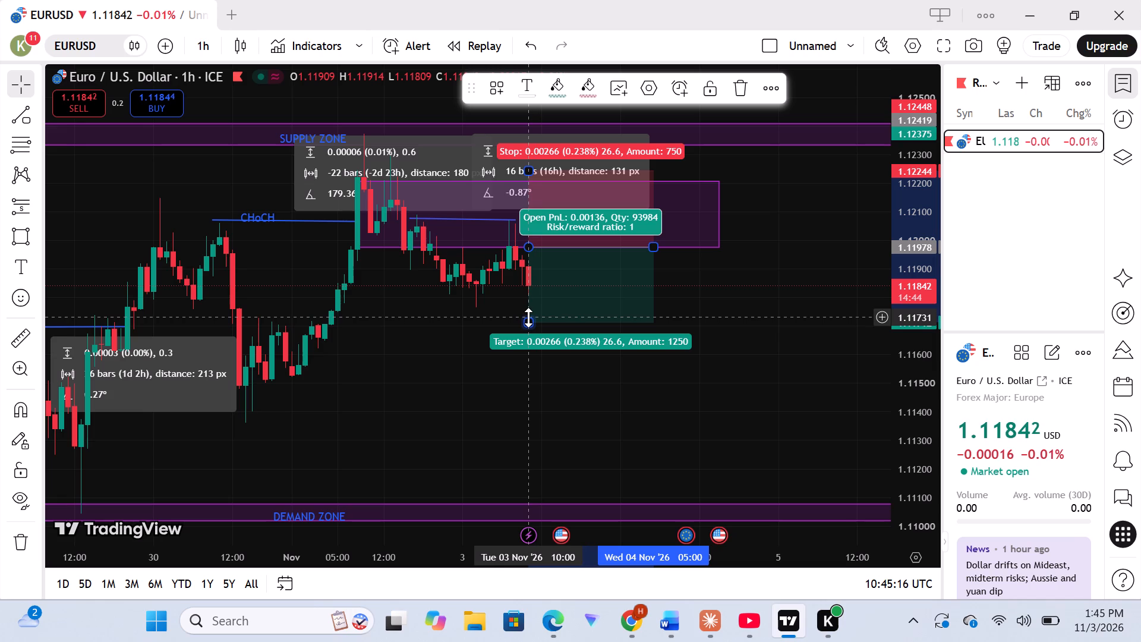
# Extend the short position's profit target down past the demand zone to about 1.10933.
pyautogui.moveTo(528, 317); pyautogui.dragTo(553, 468)
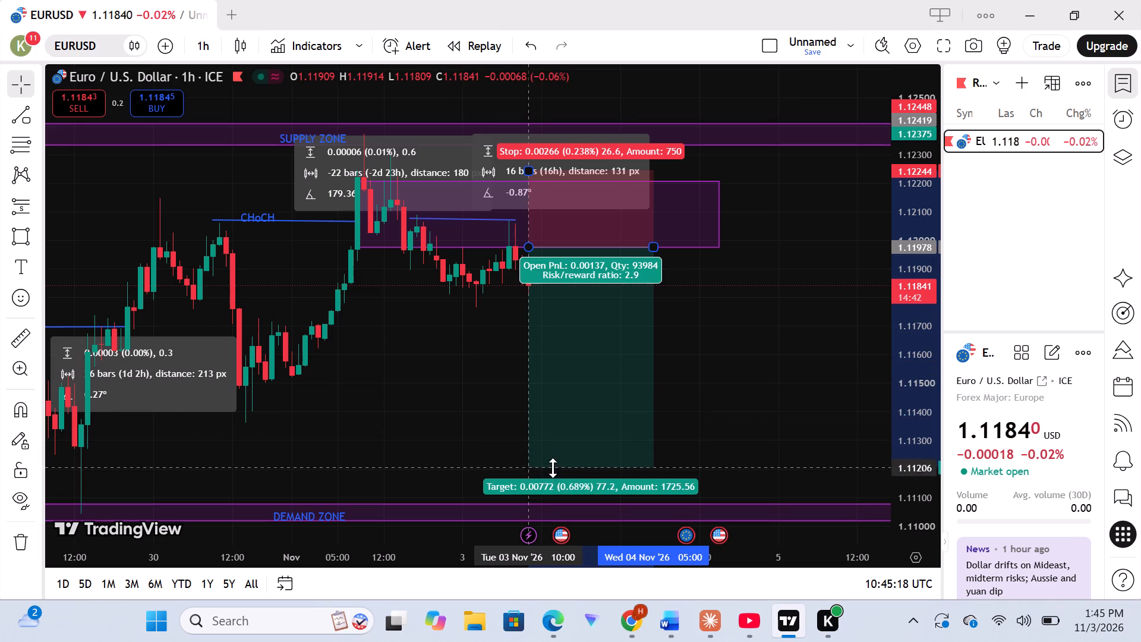
pyautogui.moveTo(553, 468); pyautogui.dragTo(554, 559)
pyautogui.moveTo(554, 553); pyautogui.dragTo(521, 483)
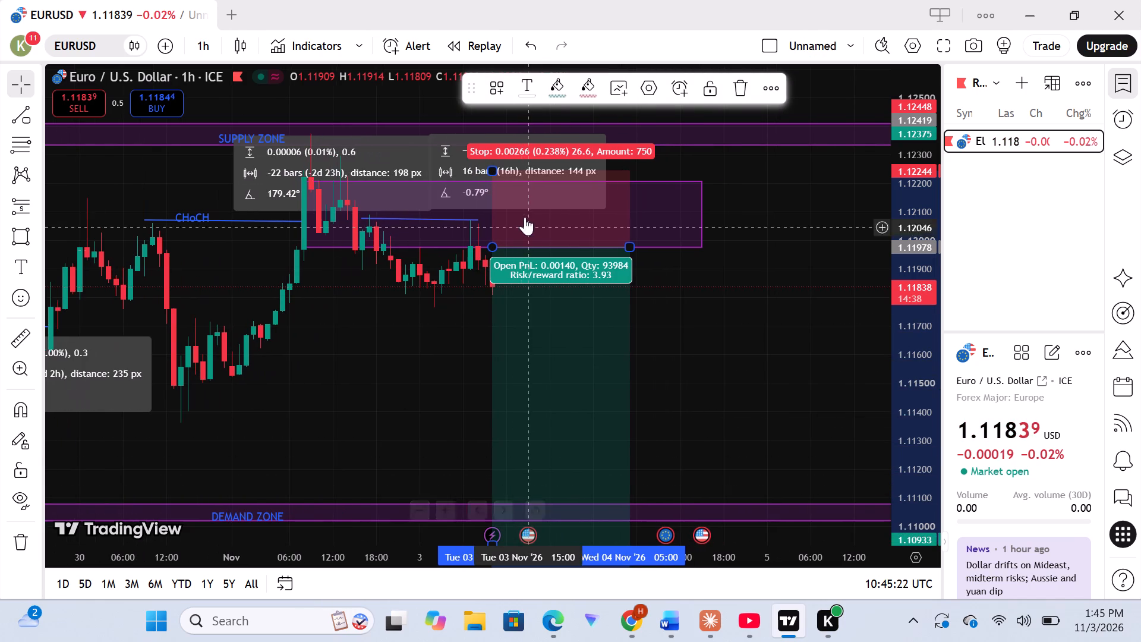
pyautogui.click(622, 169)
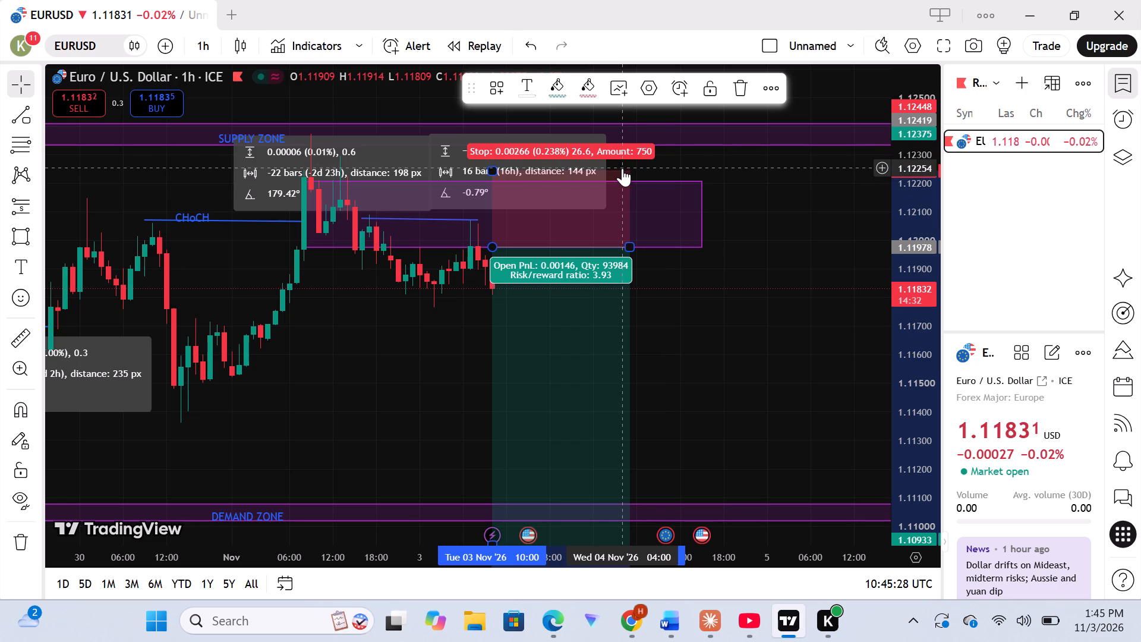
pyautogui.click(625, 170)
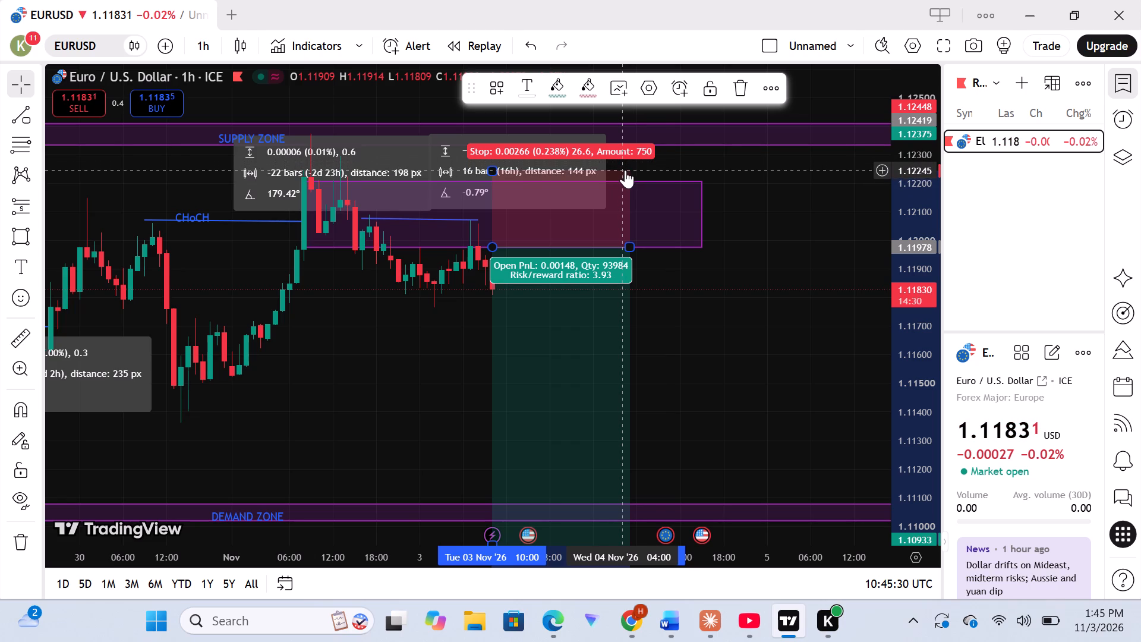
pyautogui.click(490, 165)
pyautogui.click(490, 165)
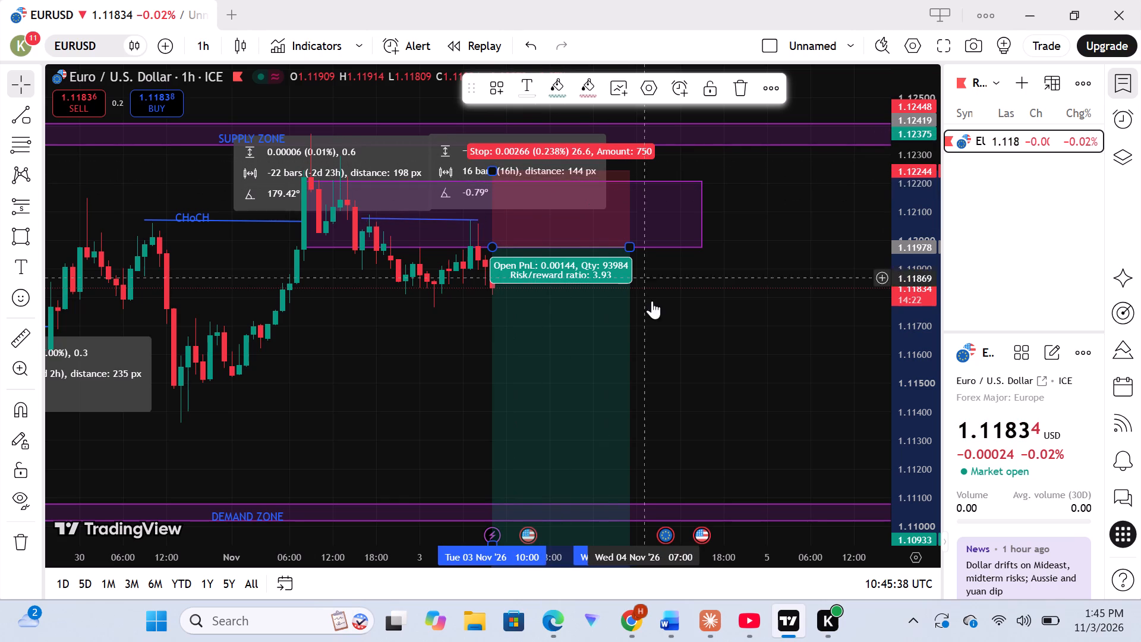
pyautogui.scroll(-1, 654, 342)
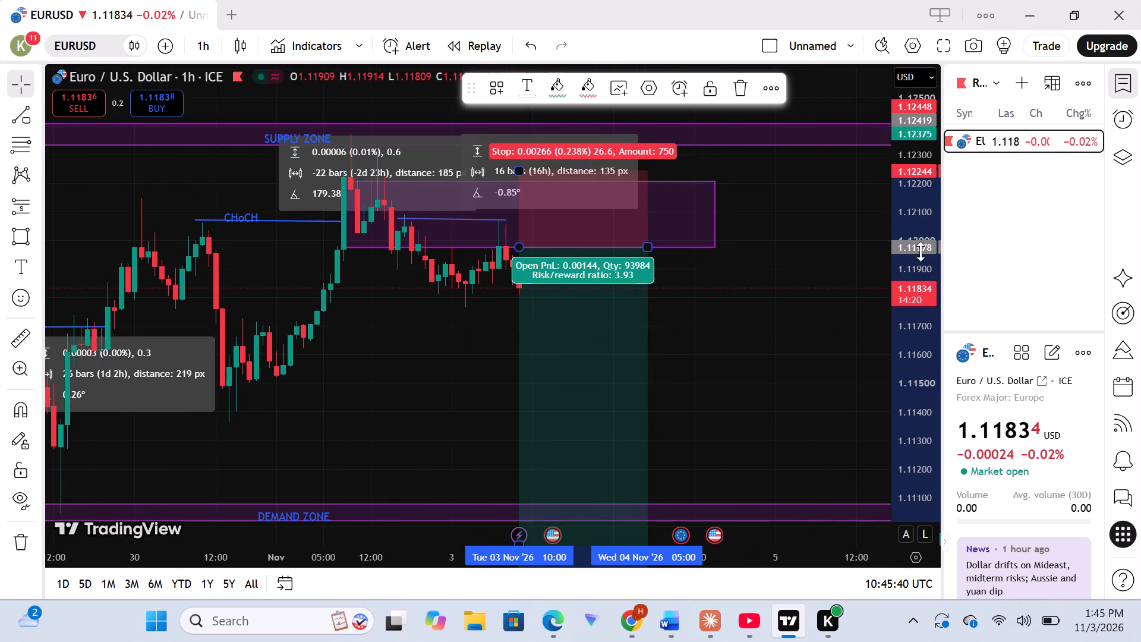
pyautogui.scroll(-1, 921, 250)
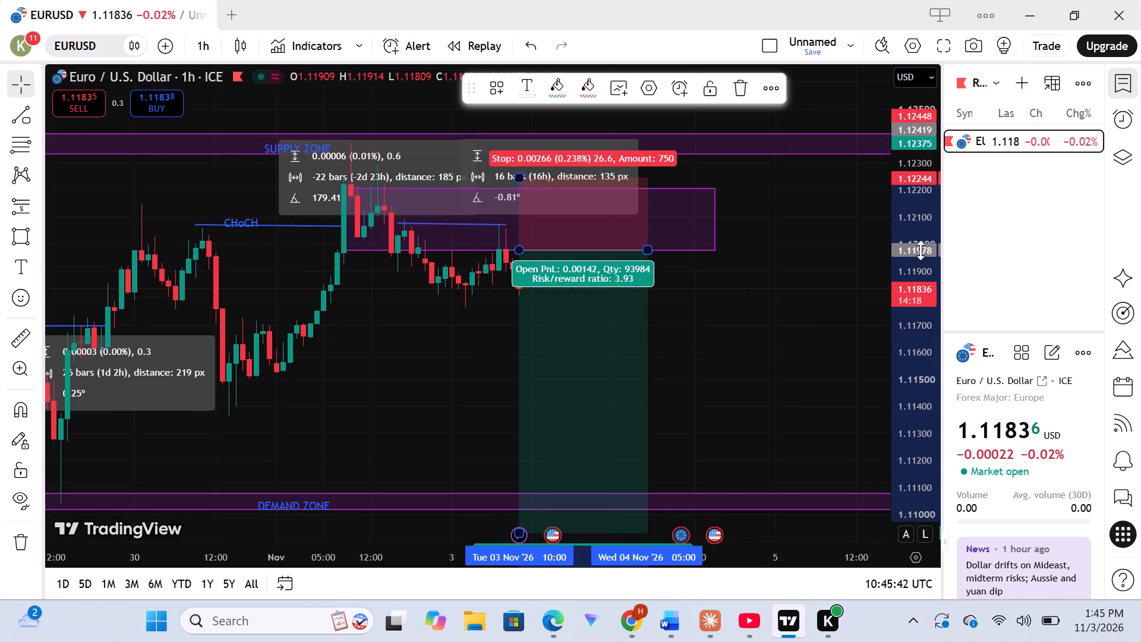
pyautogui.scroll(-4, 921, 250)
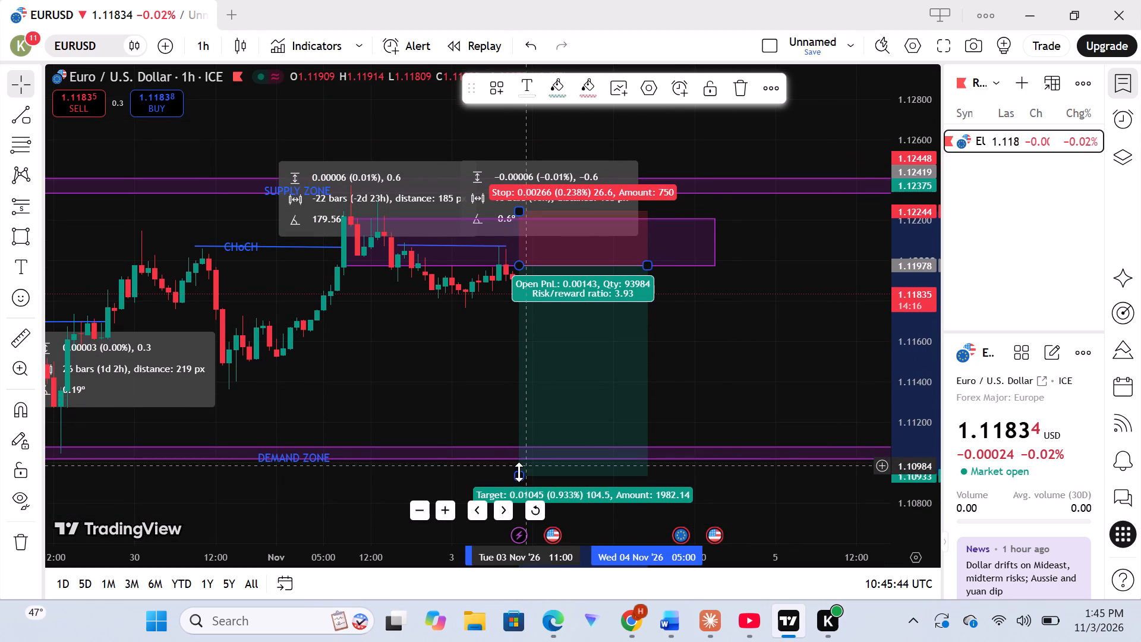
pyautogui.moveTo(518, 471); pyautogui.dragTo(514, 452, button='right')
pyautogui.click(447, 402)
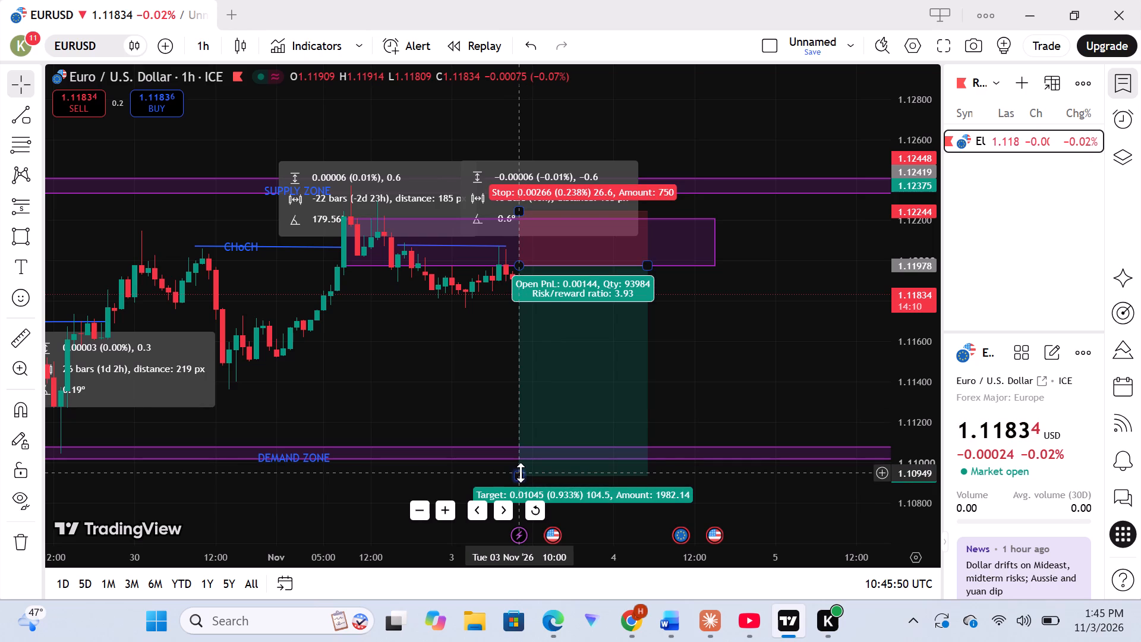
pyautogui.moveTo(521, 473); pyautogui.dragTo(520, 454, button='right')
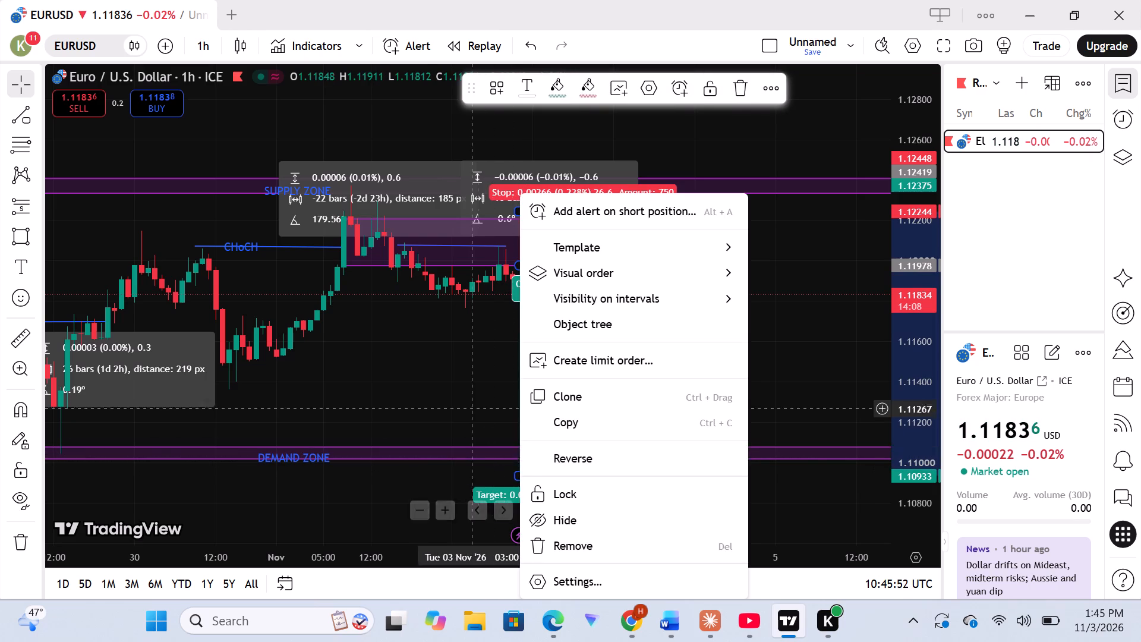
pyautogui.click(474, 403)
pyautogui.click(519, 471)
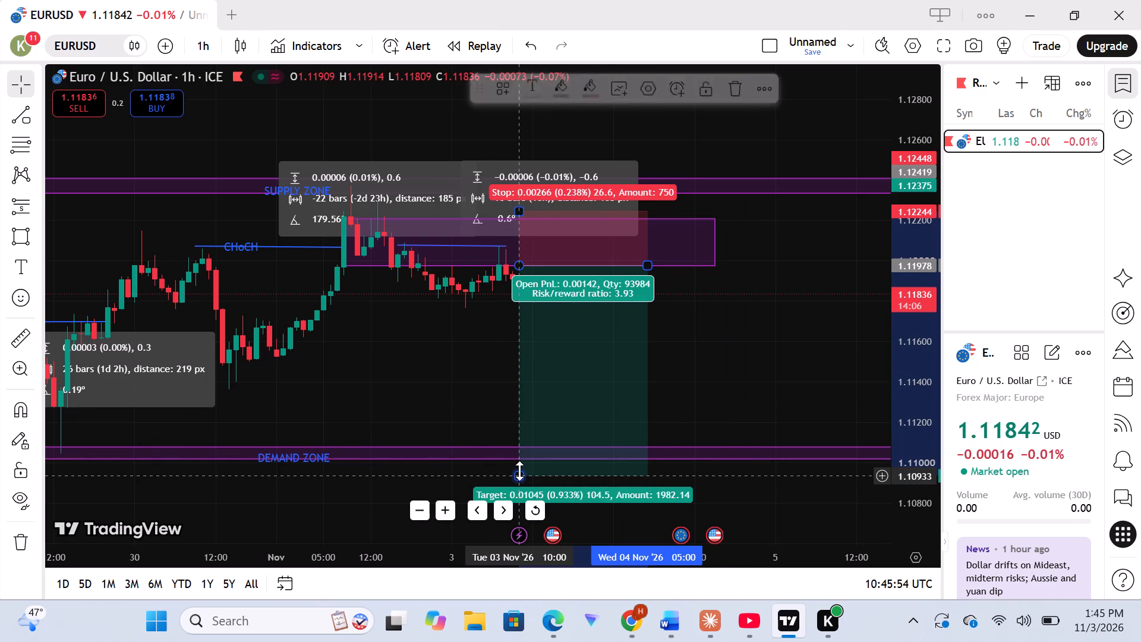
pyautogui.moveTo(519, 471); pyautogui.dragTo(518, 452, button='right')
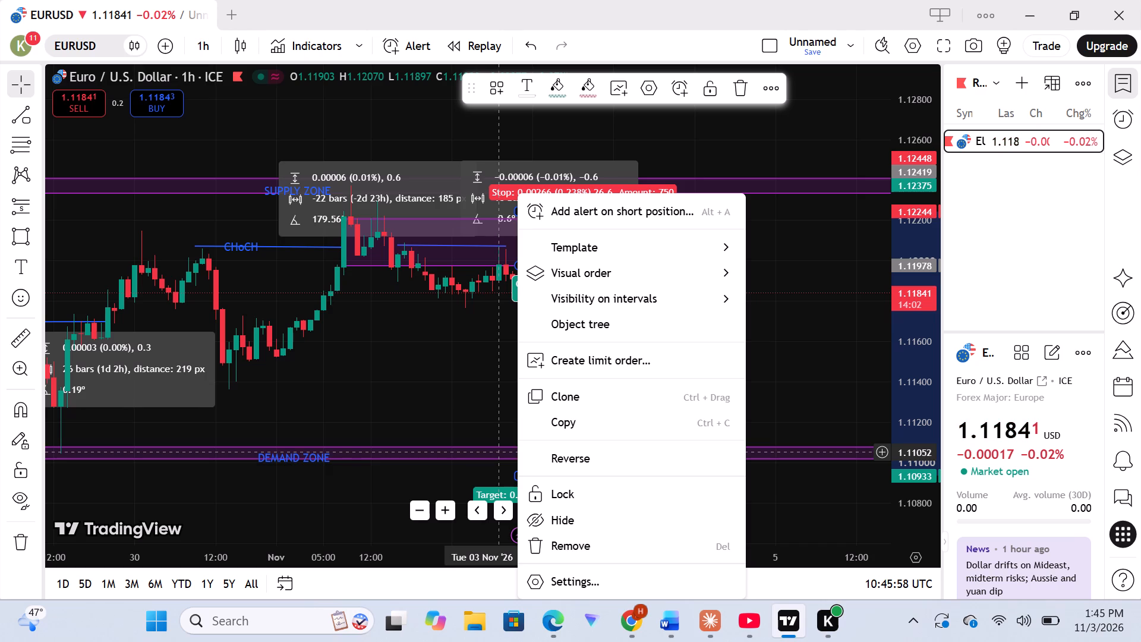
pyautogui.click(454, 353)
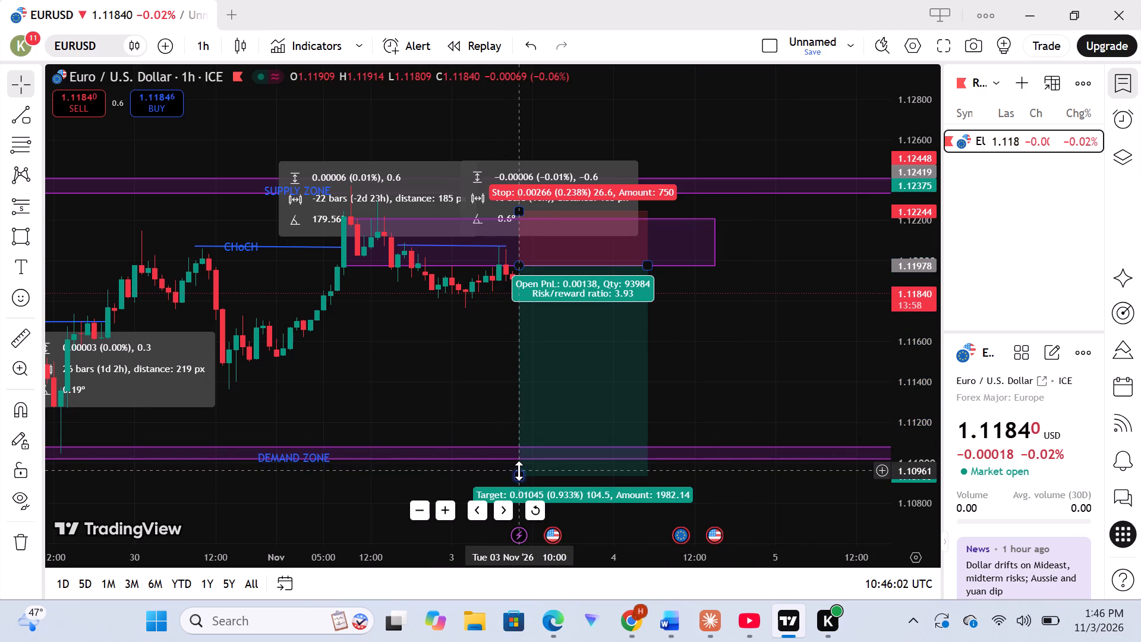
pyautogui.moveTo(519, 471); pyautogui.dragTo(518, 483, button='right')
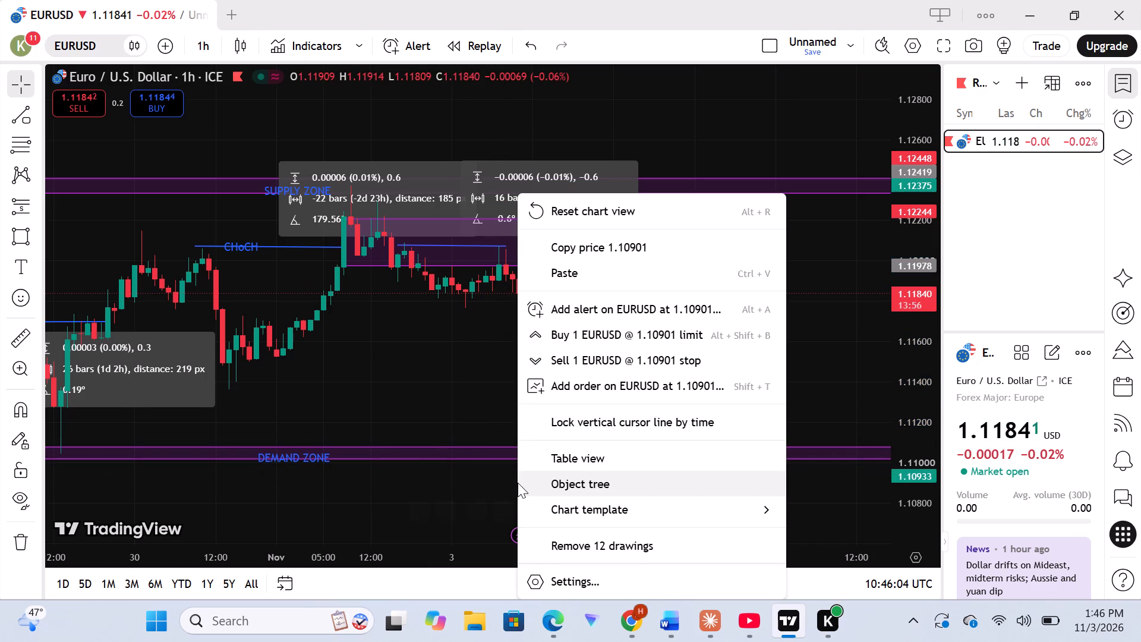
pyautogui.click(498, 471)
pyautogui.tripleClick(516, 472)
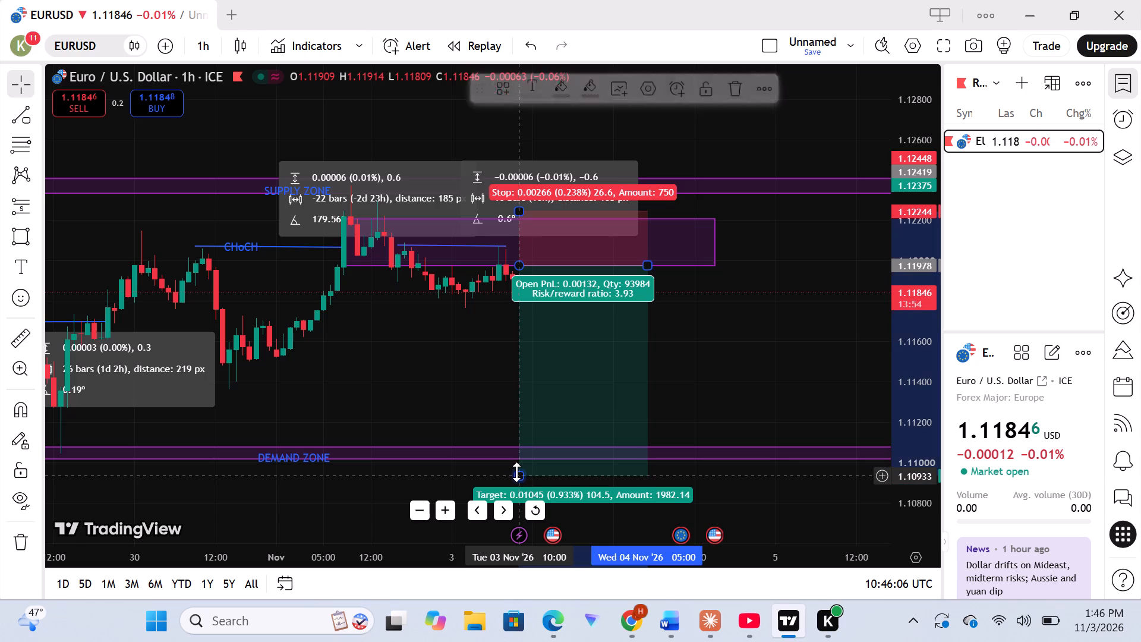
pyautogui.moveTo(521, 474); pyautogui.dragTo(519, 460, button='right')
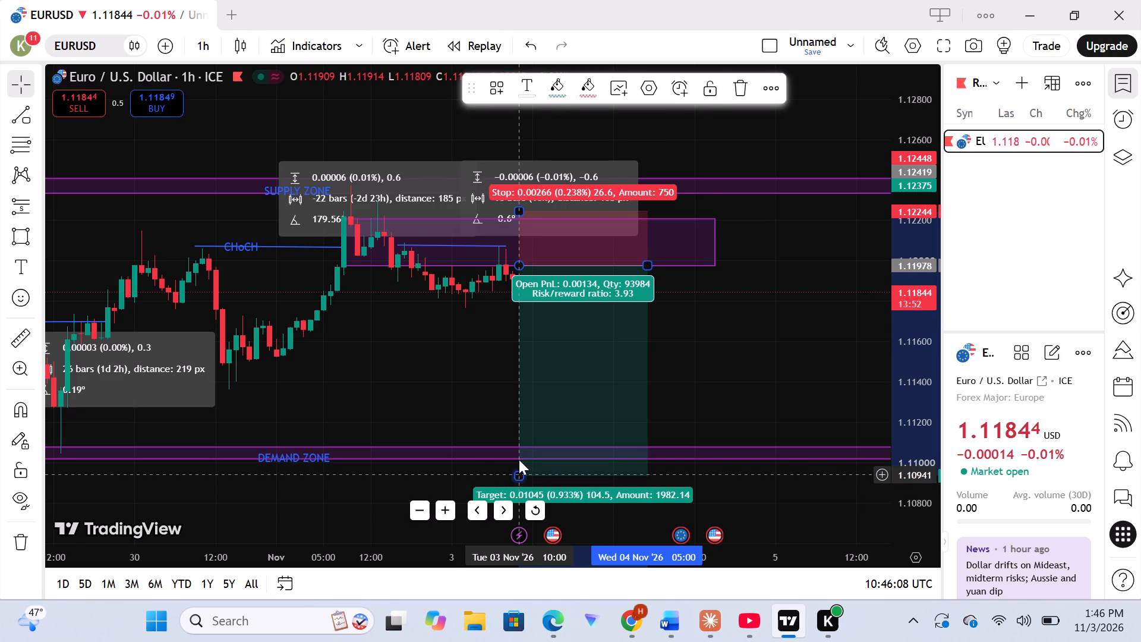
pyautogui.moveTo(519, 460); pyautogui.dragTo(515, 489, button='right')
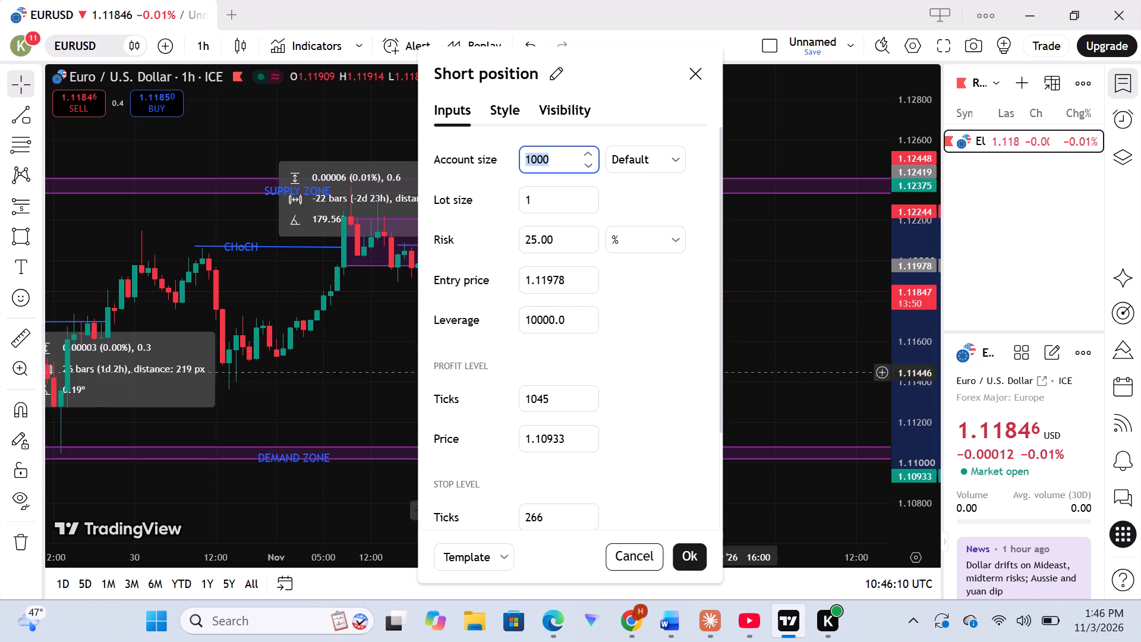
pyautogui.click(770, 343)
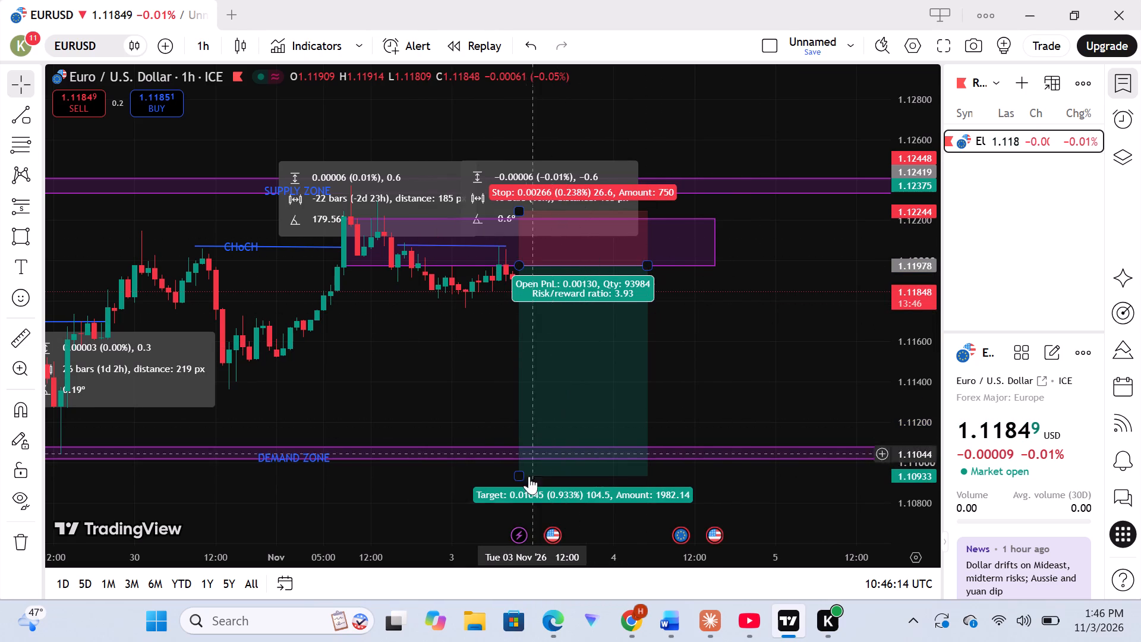
# Raise the short position's profit target to the top edge of the demand zone, at about 1.11076.
pyautogui.moveTo(524, 477); pyautogui.dragTo(524, 477)
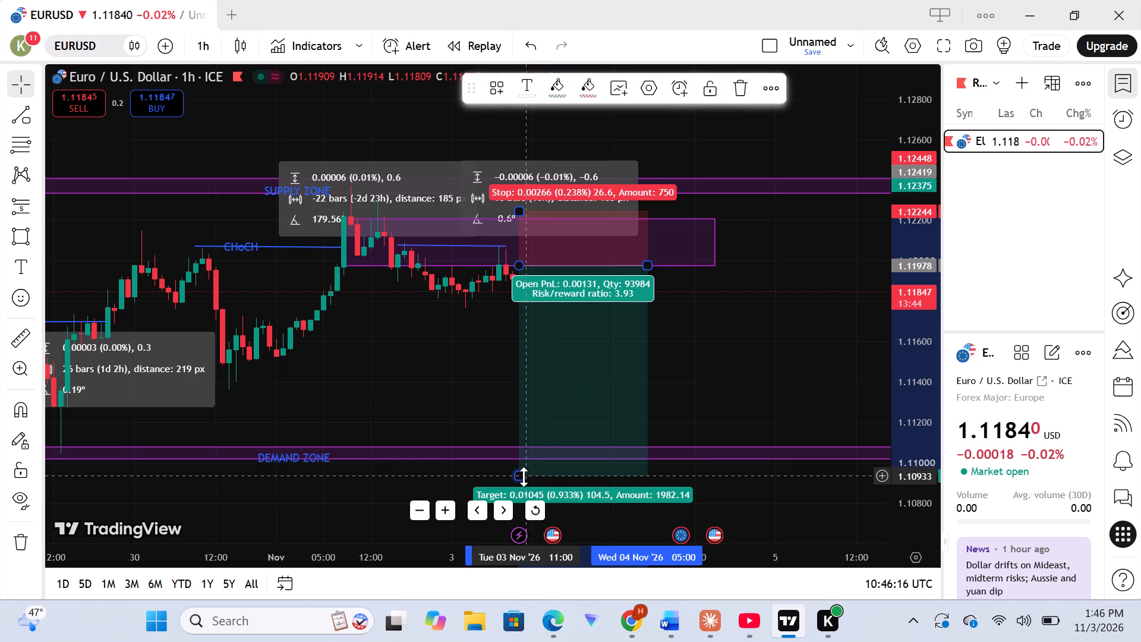
pyautogui.moveTo(524, 477); pyautogui.dragTo(522, 455)
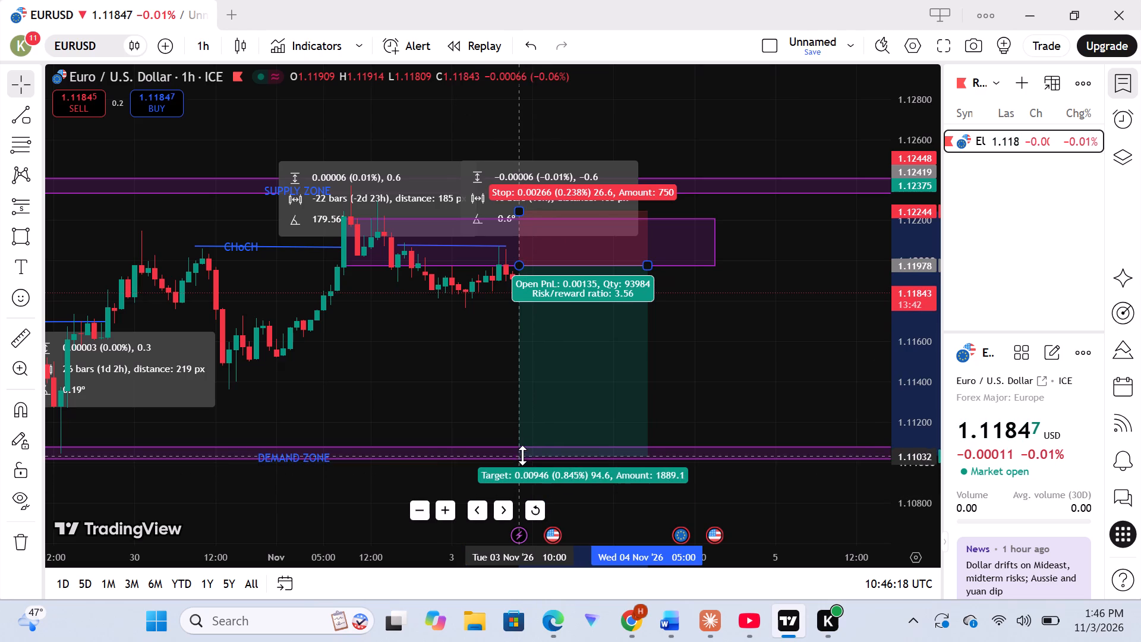
pyautogui.moveTo(522, 455); pyautogui.dragTo(523, 446)
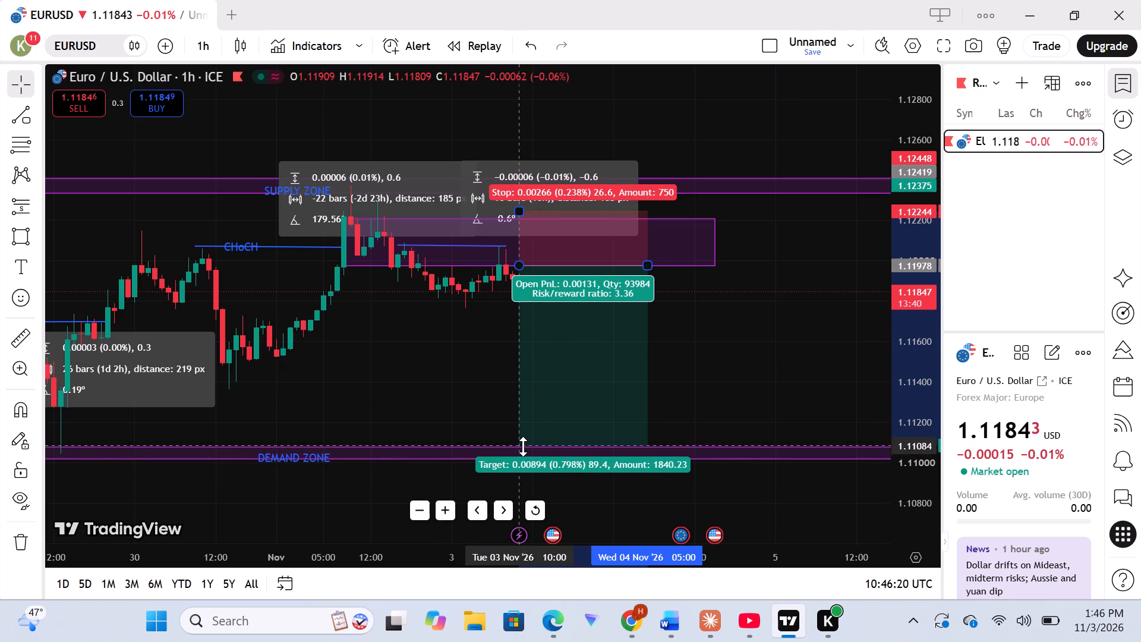
pyautogui.moveTo(523, 446); pyautogui.dragTo(523, 447)
pyautogui.click(789, 317)
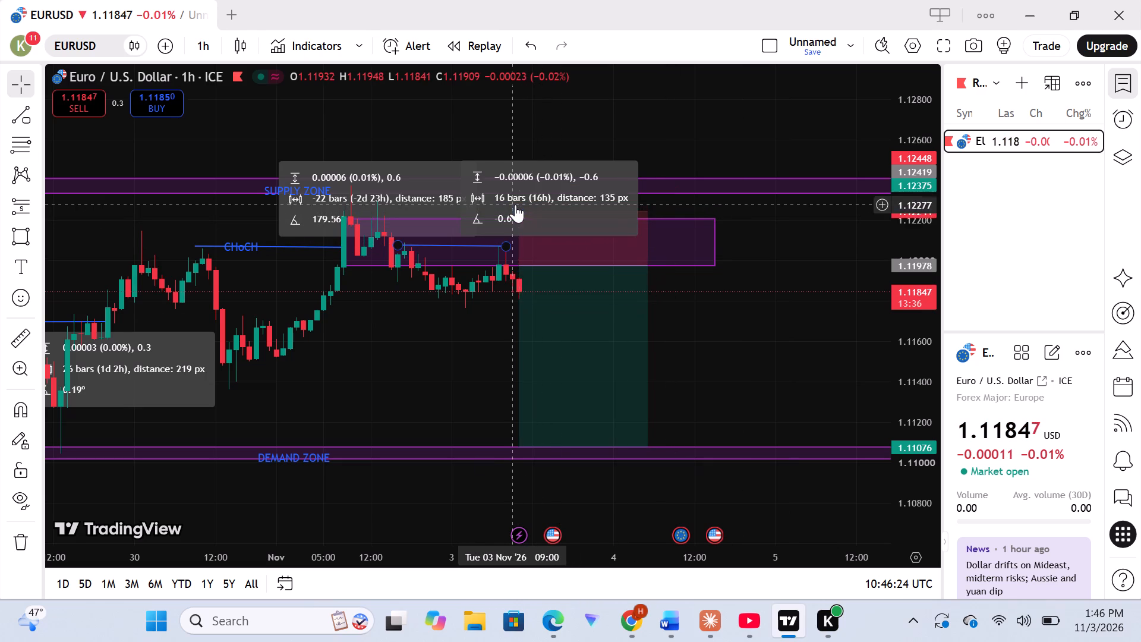
# Raise the short position's stop level to about 1.12289, between the rectangle zone and the supply zone.
pyautogui.moveTo(518, 213); pyautogui.dragTo(518, 202)
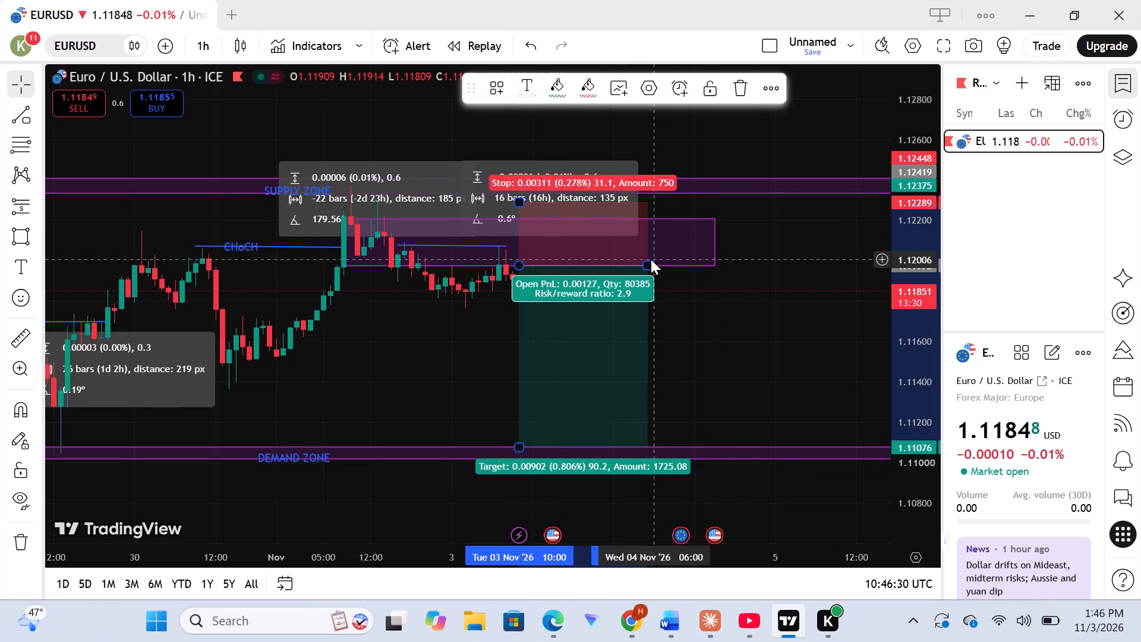
# Widen the short position in time so it ends just past the rectangle zone's end on 4 November.
pyautogui.moveTo(647, 266); pyautogui.dragTo(719, 264)
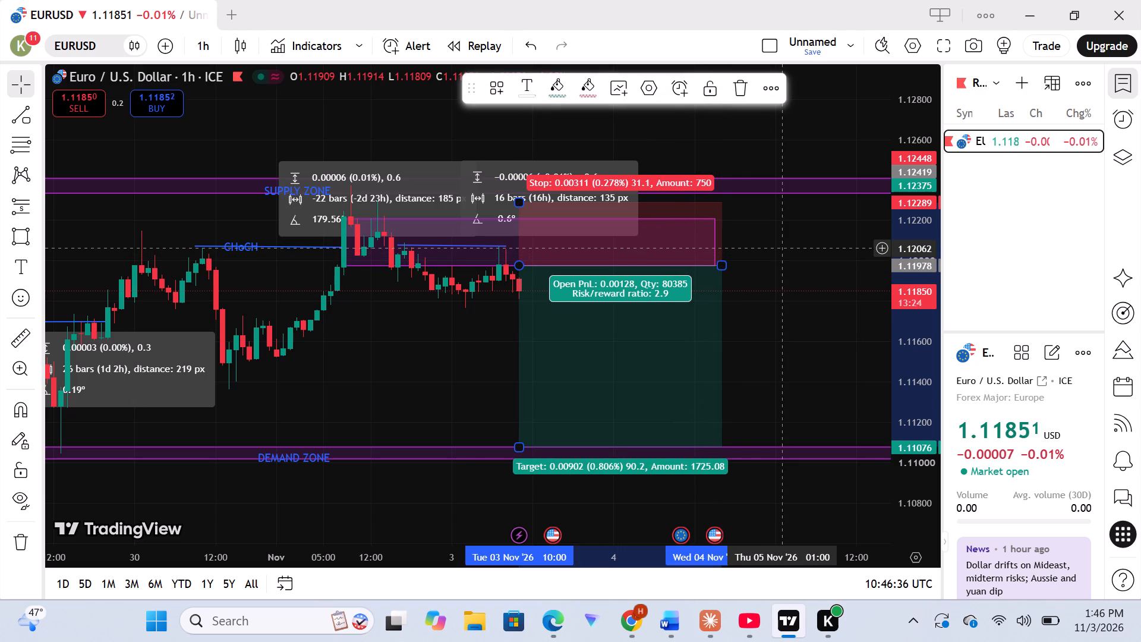
pyautogui.click(784, 248)
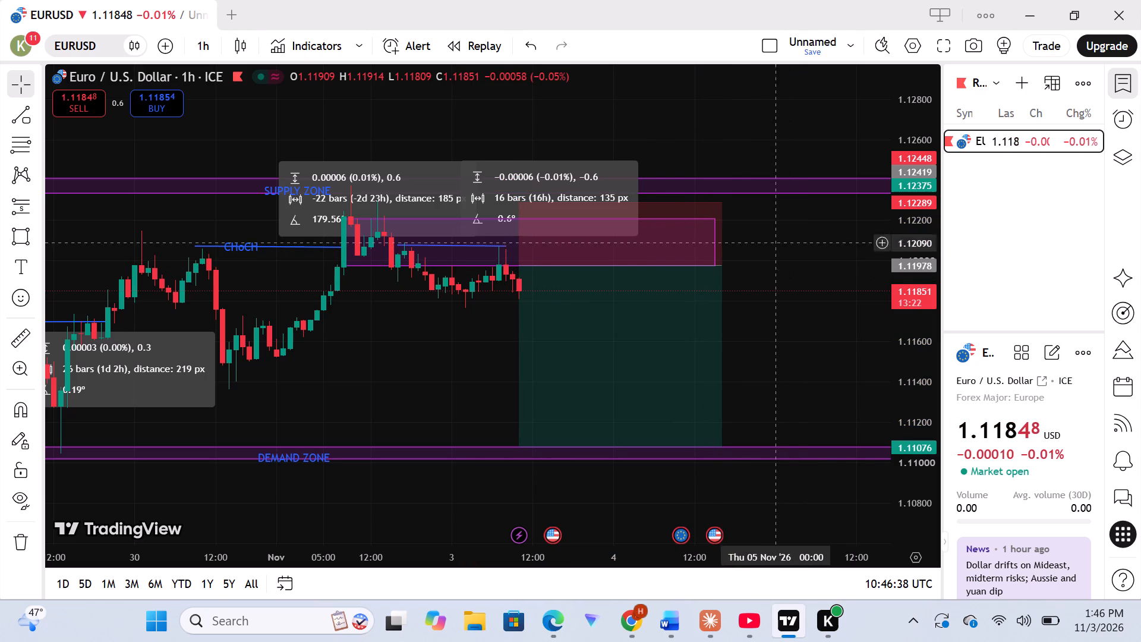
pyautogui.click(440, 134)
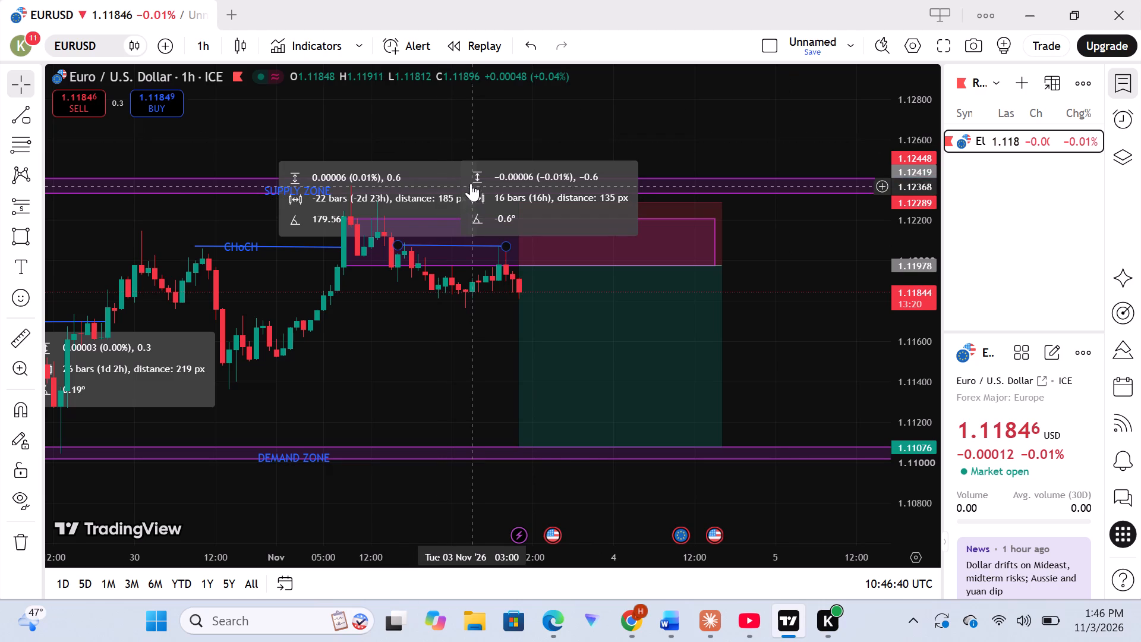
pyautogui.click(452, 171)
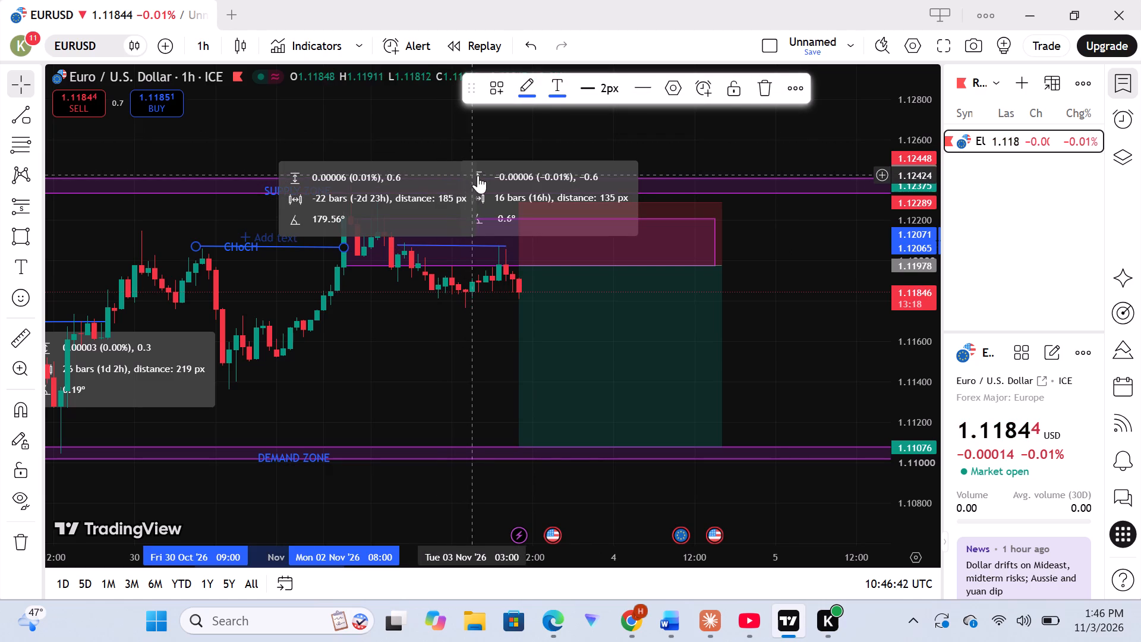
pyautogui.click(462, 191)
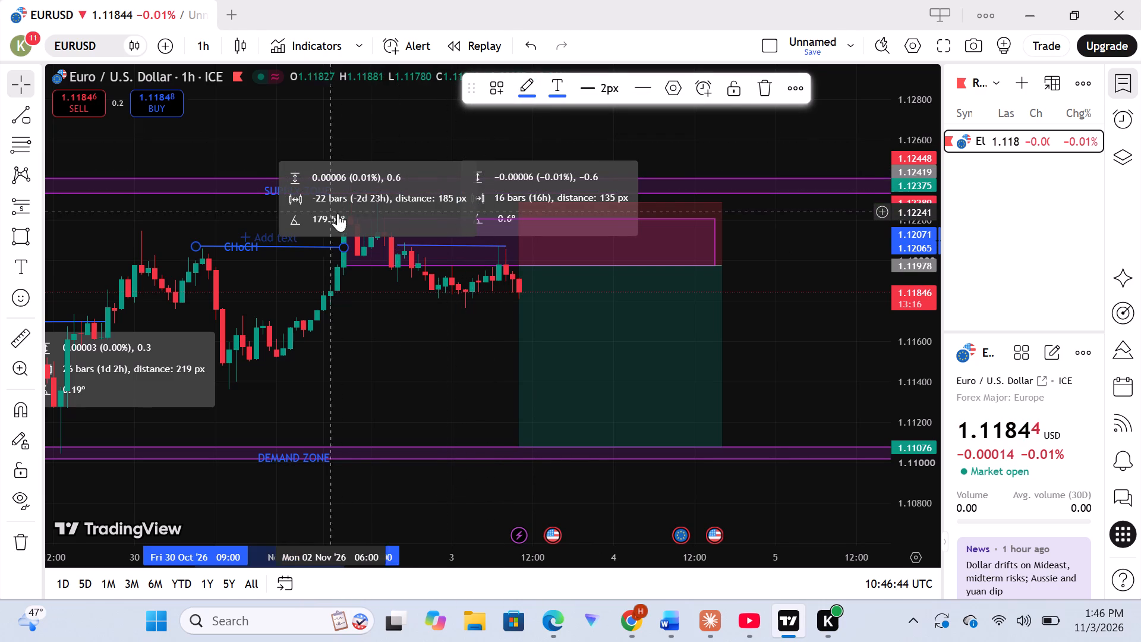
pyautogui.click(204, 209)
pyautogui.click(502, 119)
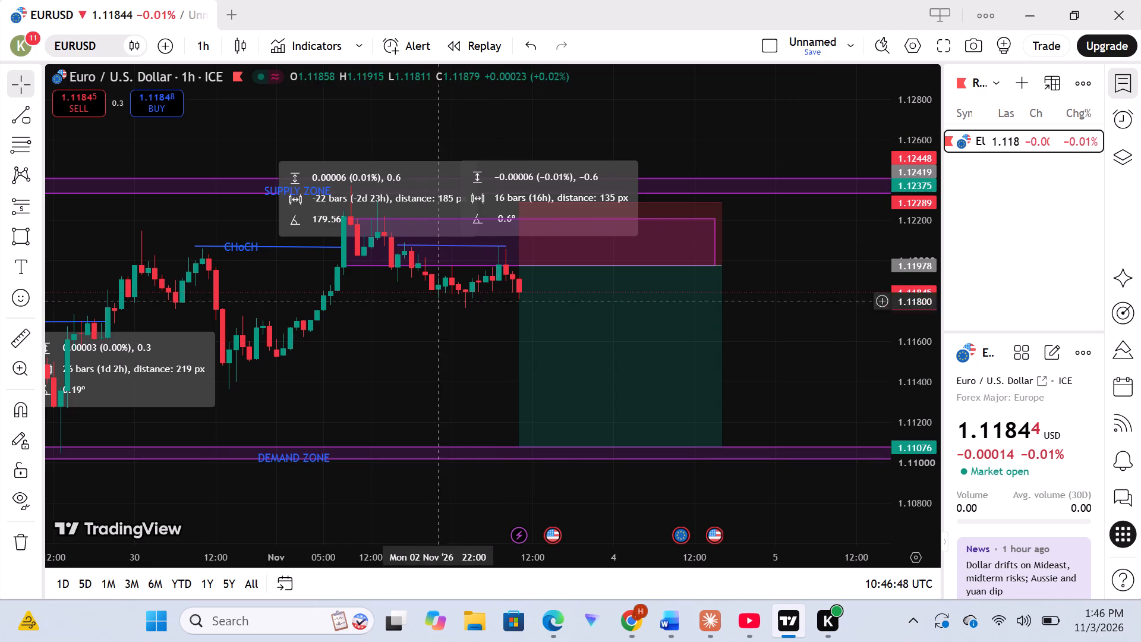
# Examine the marked-up chart from late October to the short position, including the BOS and CHoCH lines and both zones.
pyautogui.hscroll(6, 408, 335)
pyautogui.hscroll(-2, 408, 335)
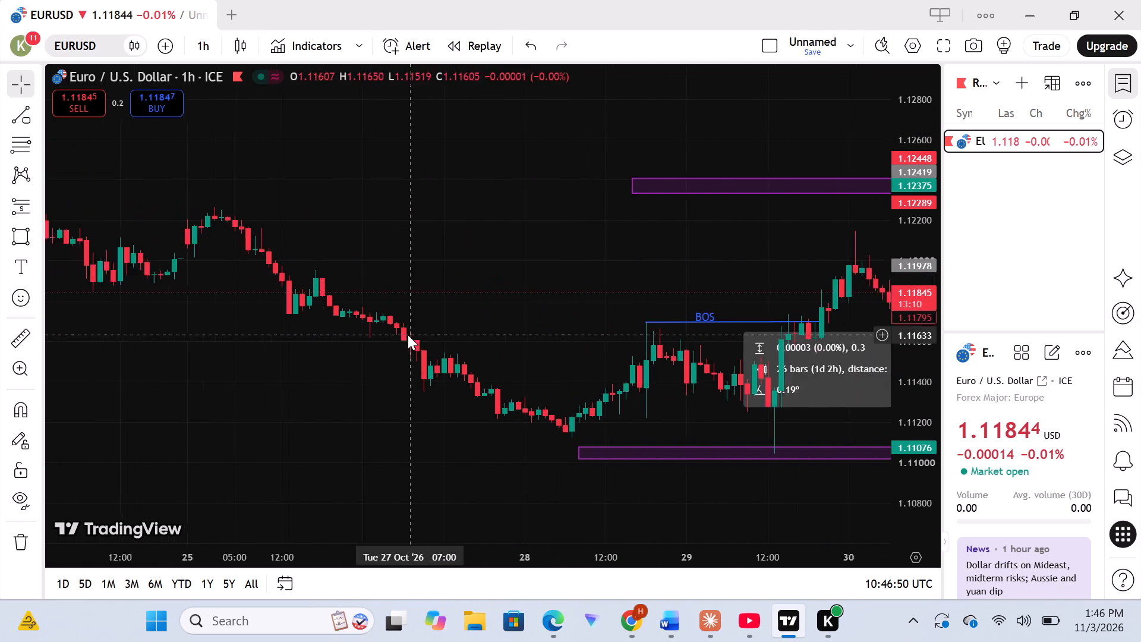
pyautogui.hscroll(-2, 408, 335)
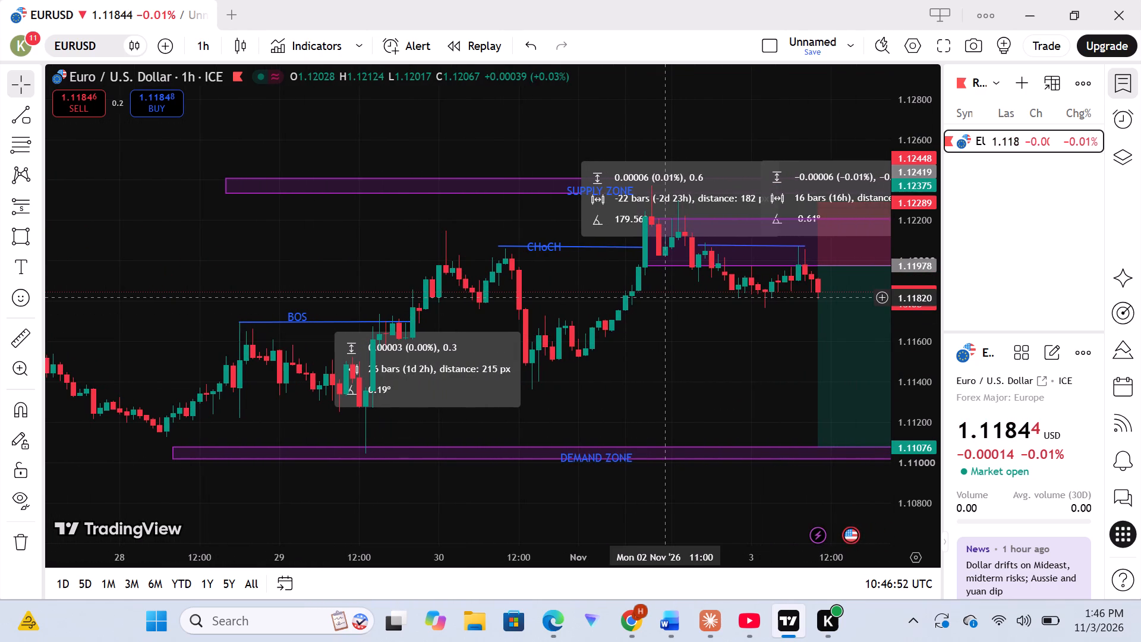
pyautogui.hscroll(-1, 666, 297)
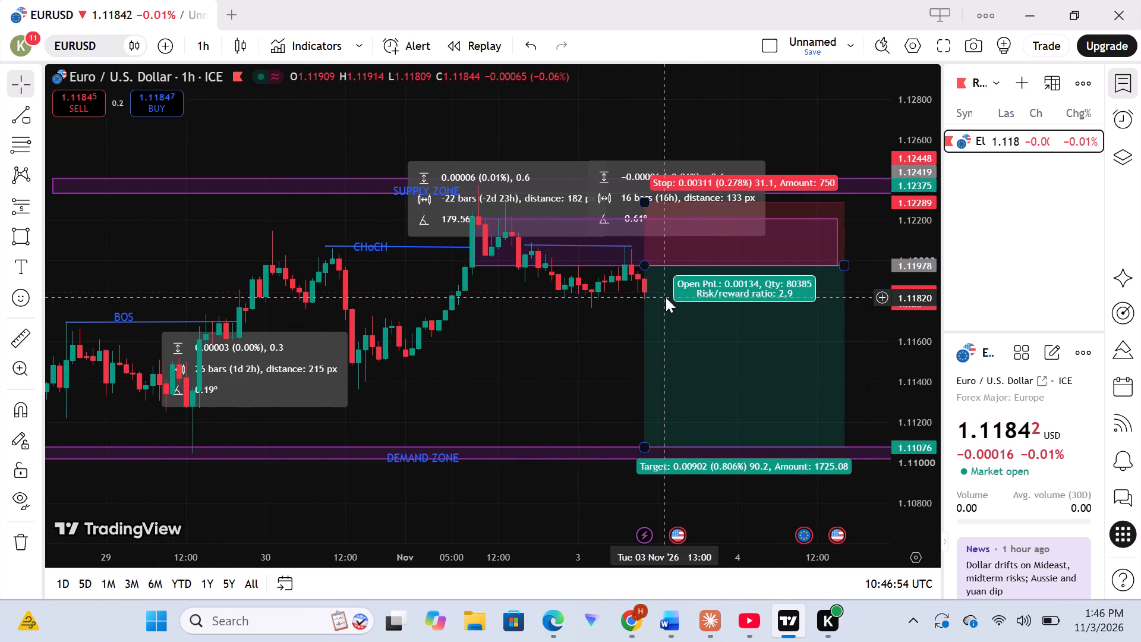
pyautogui.scroll(-1, 900, 269)
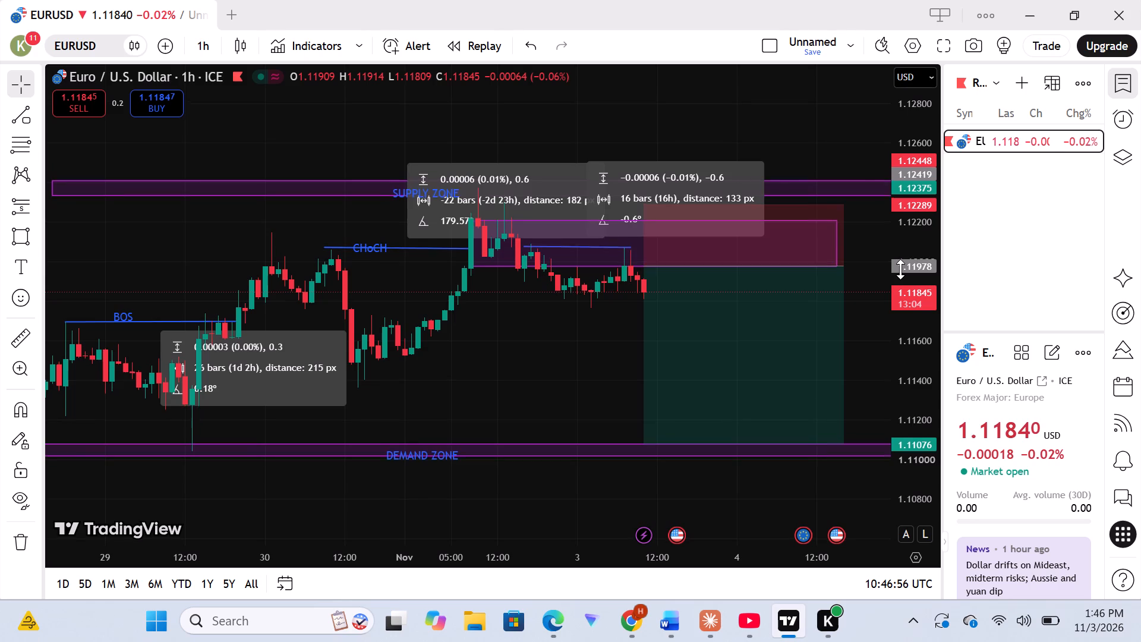
pyautogui.scroll(-1, 900, 269)
pyautogui.scroll(5, 900, 269)
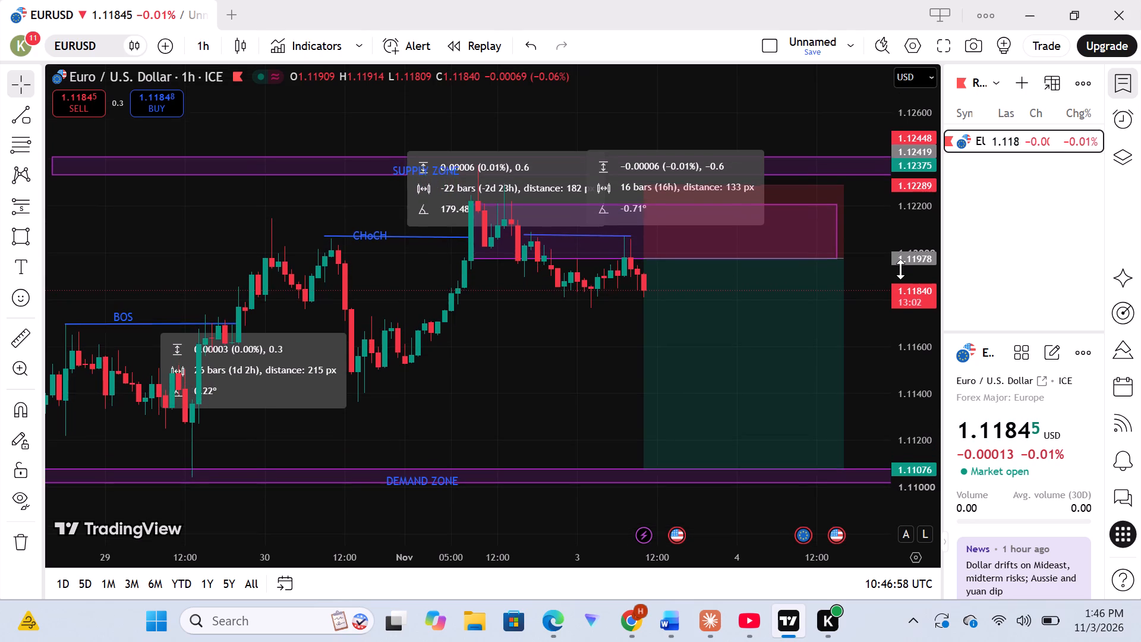
pyautogui.scroll(2, 900, 269)
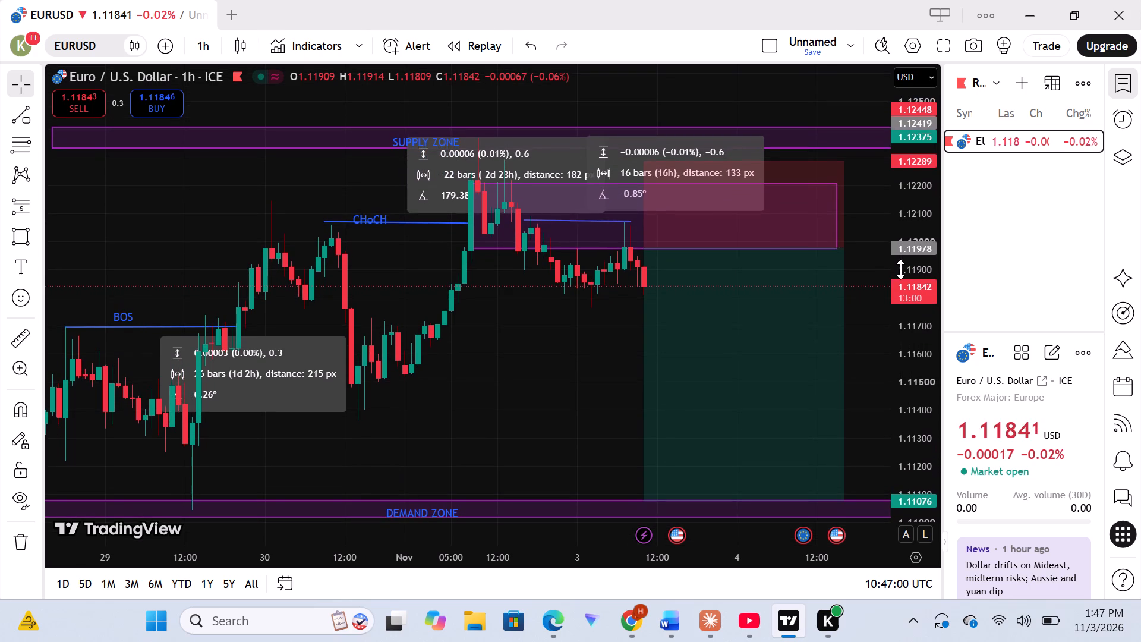
pyautogui.scroll(3, 900, 269)
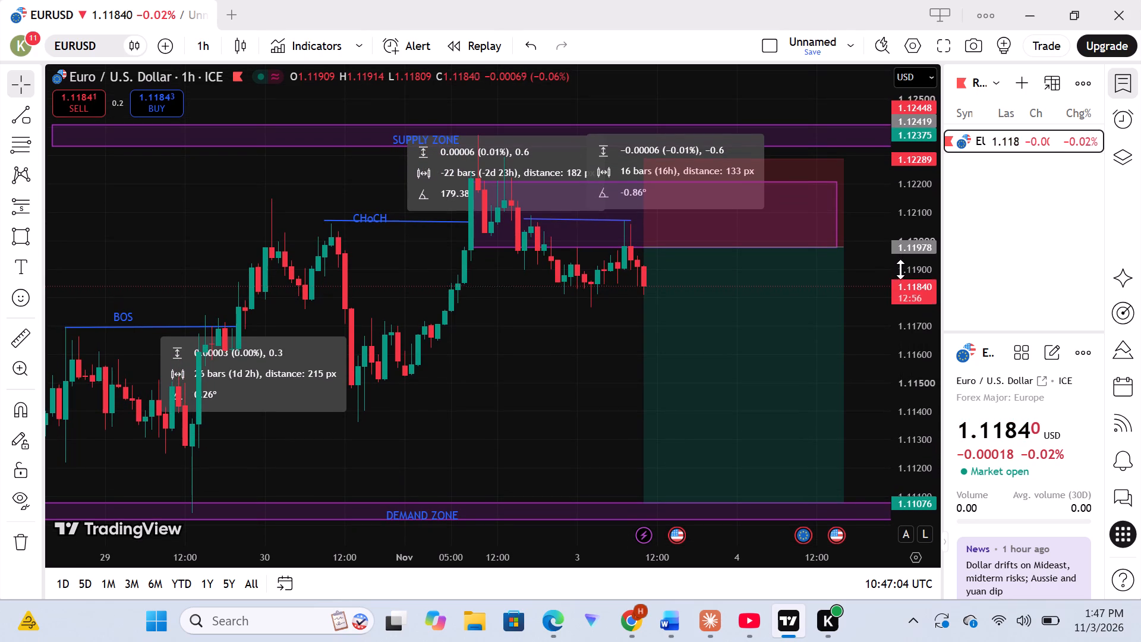
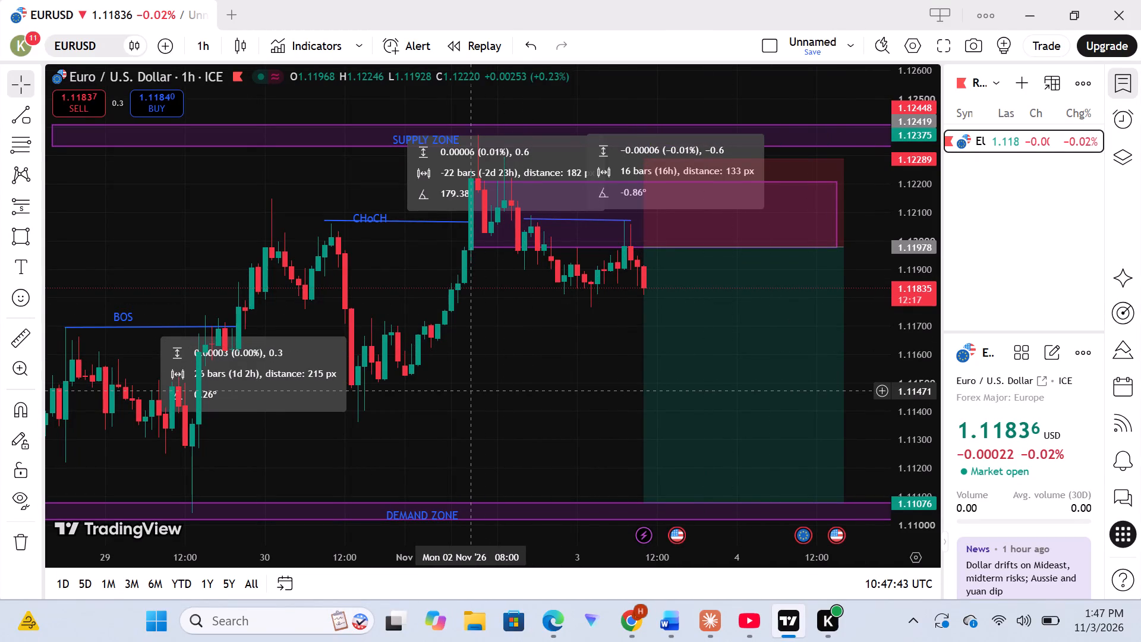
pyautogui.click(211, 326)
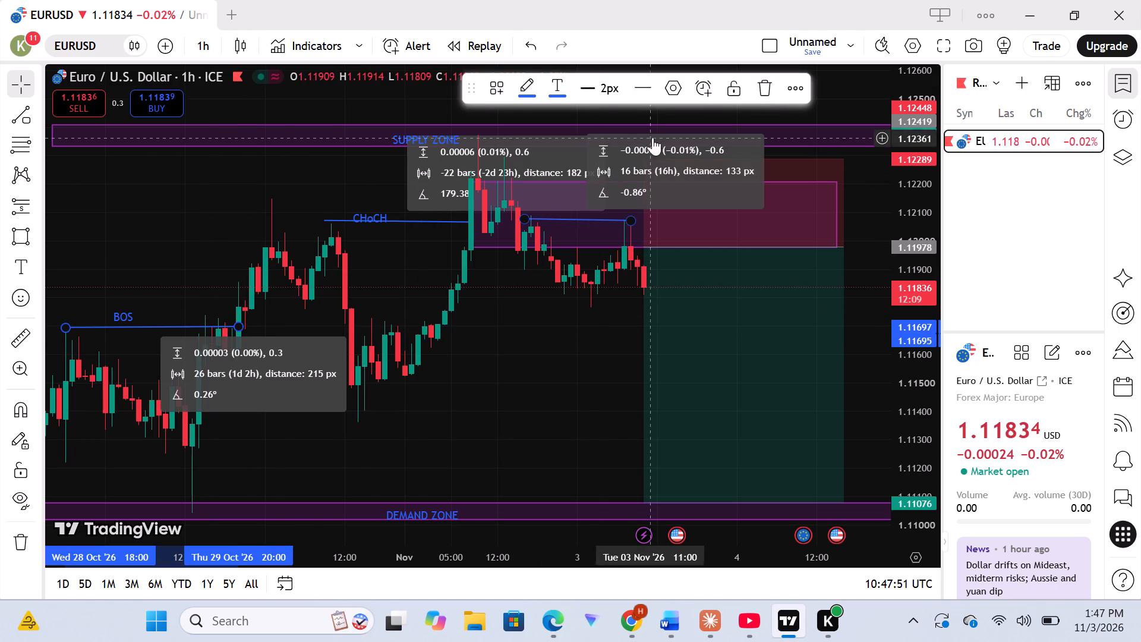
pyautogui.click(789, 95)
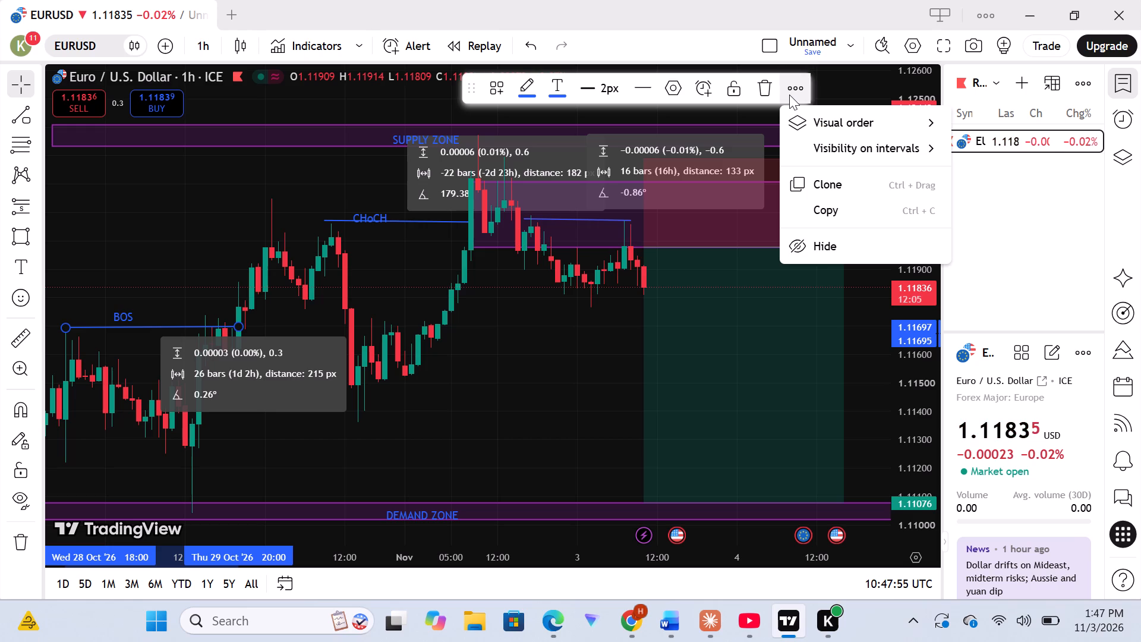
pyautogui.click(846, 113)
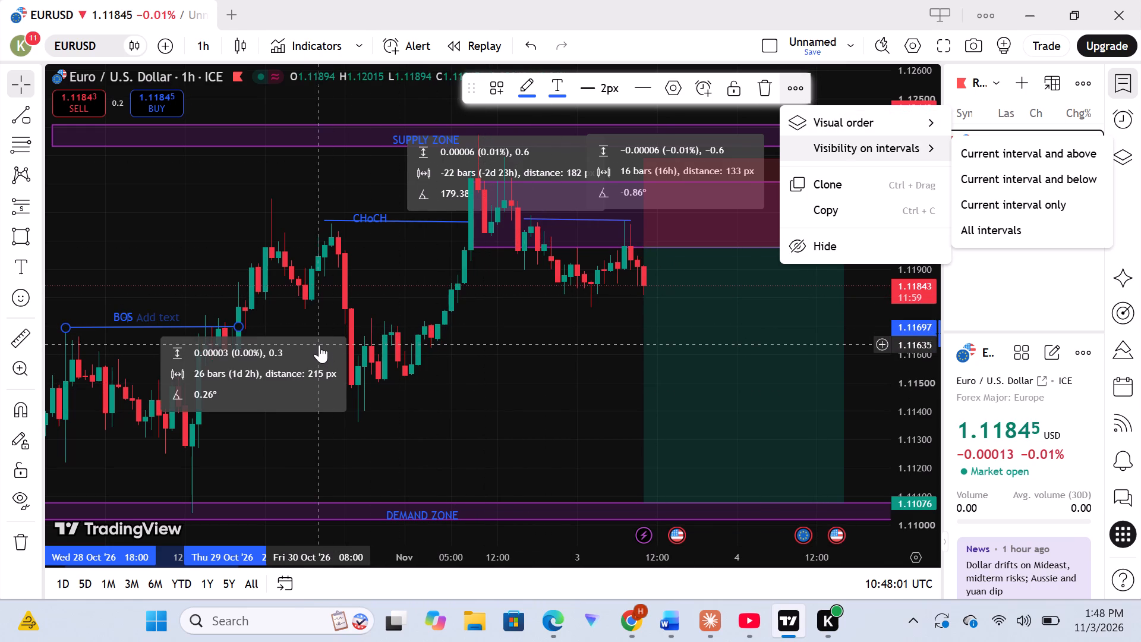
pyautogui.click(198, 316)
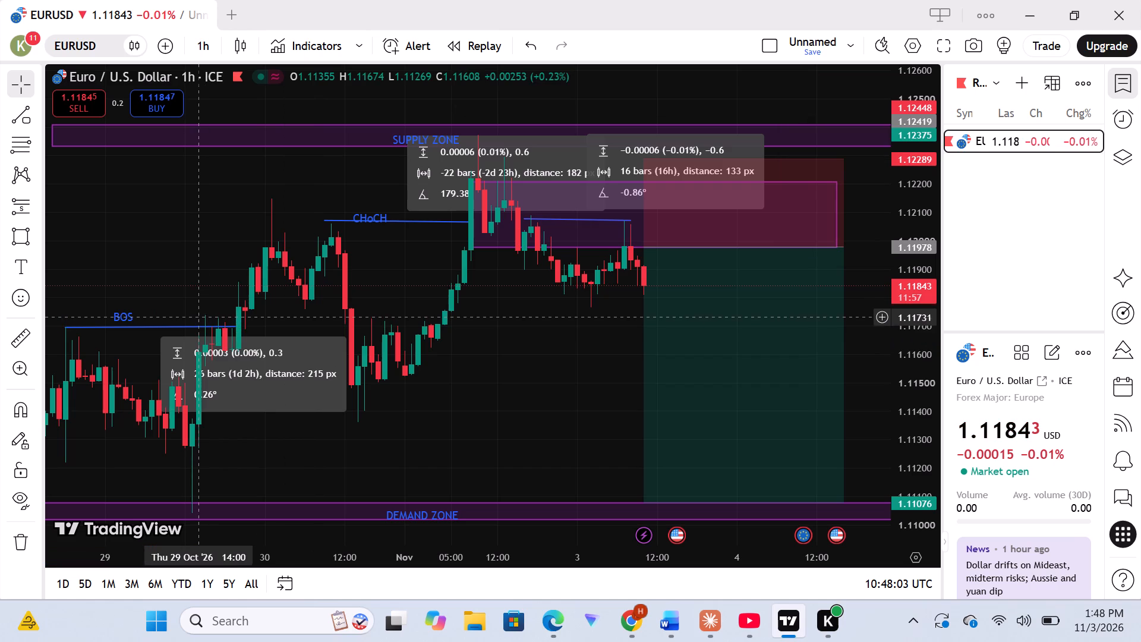
# Nudge the BOS line up slightly, to about 1.1171.
pyautogui.click(200, 327)
pyautogui.tripleClick(201, 343)
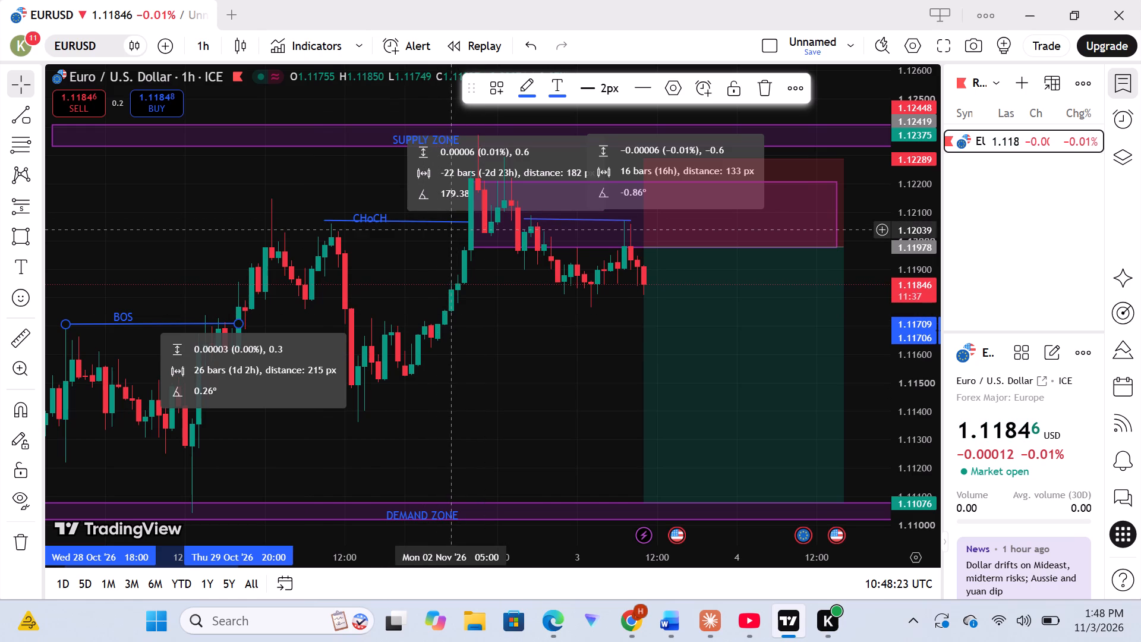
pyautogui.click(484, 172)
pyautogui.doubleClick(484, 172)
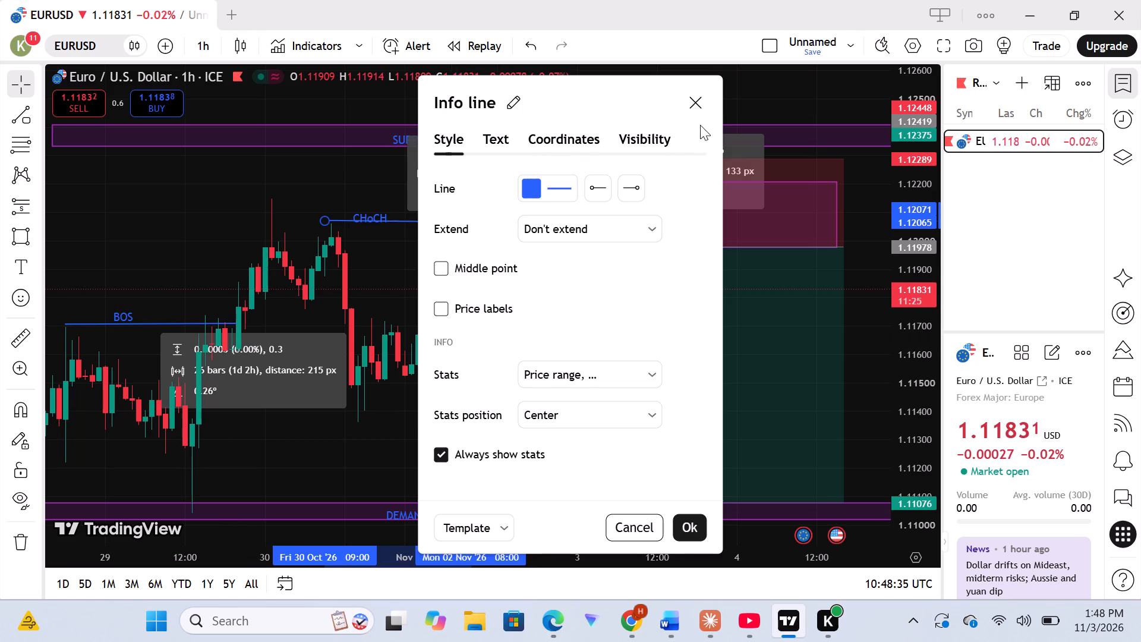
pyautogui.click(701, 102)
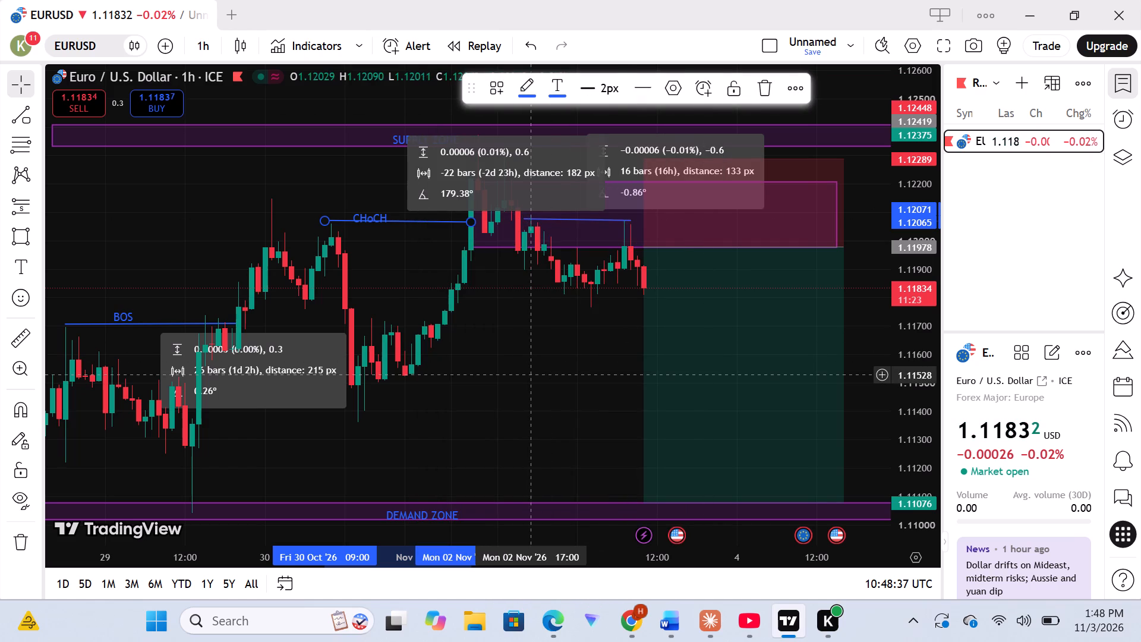
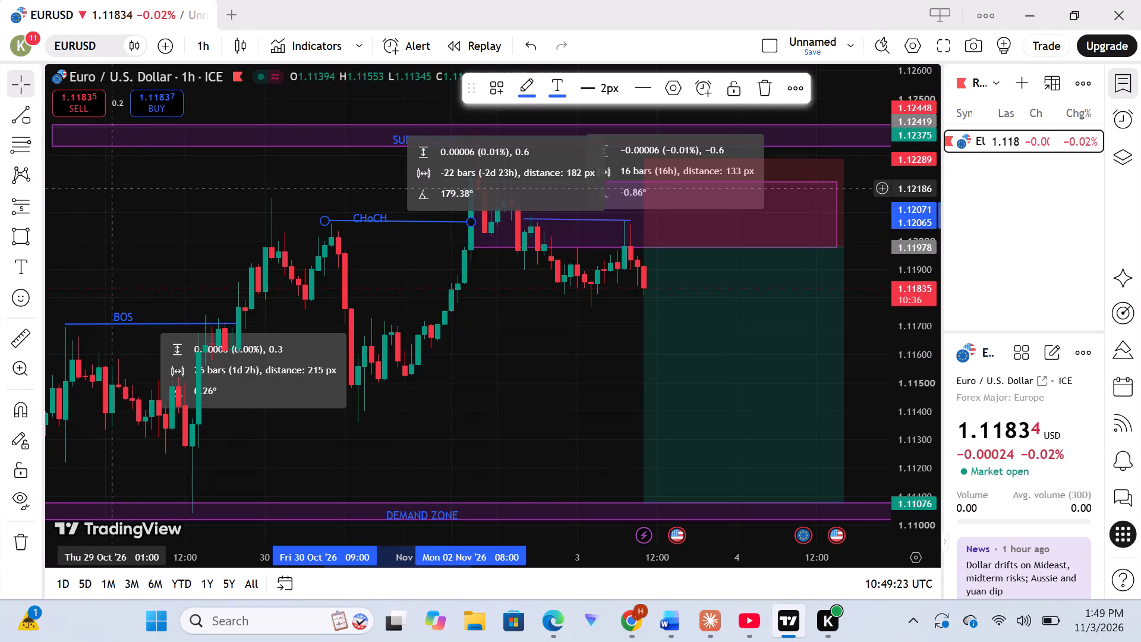
# Review the marked-up EURUSD chart, examining the earlier price action around the BOS, CHoCH and supply and demand zones.
pyautogui.click(146, 196)
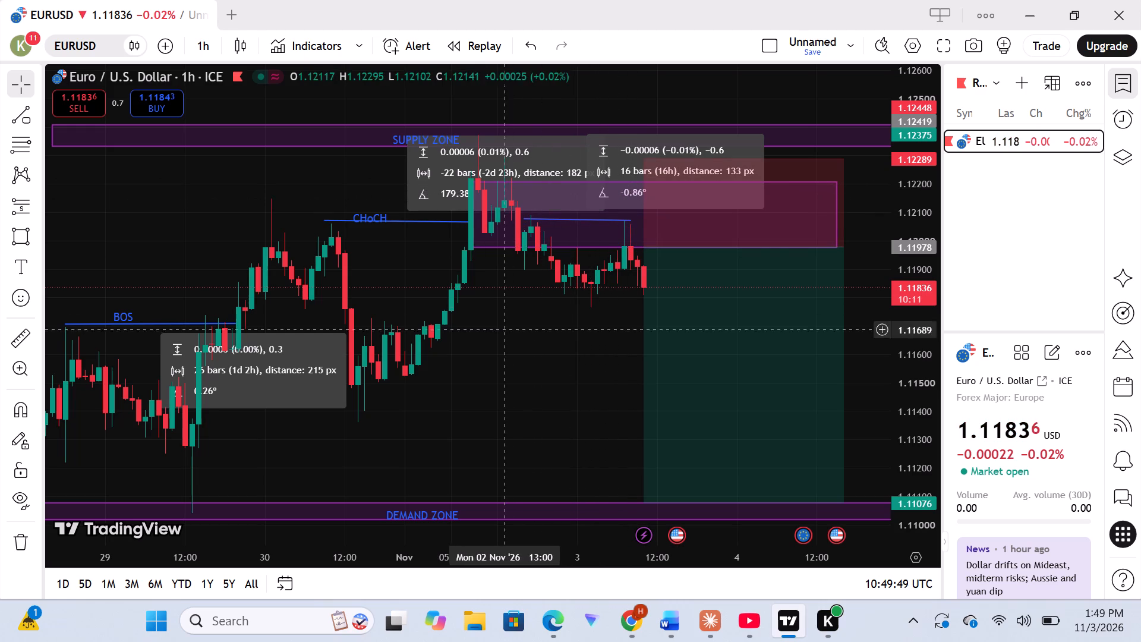
pyautogui.hscroll(1, 494, 358)
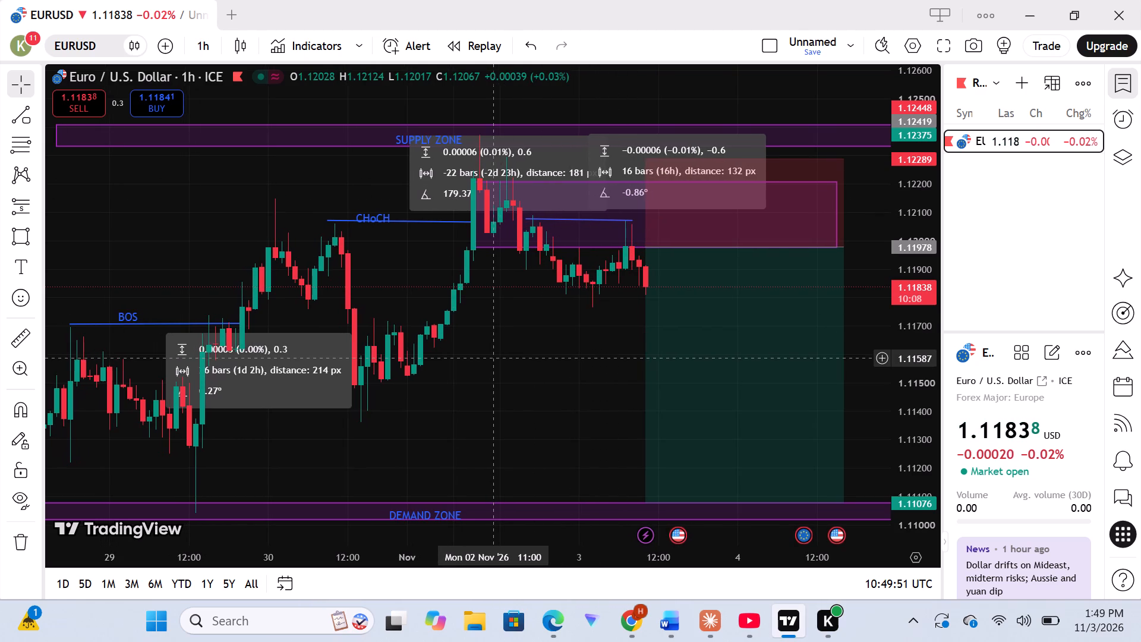
pyautogui.hscroll(2, 494, 358)
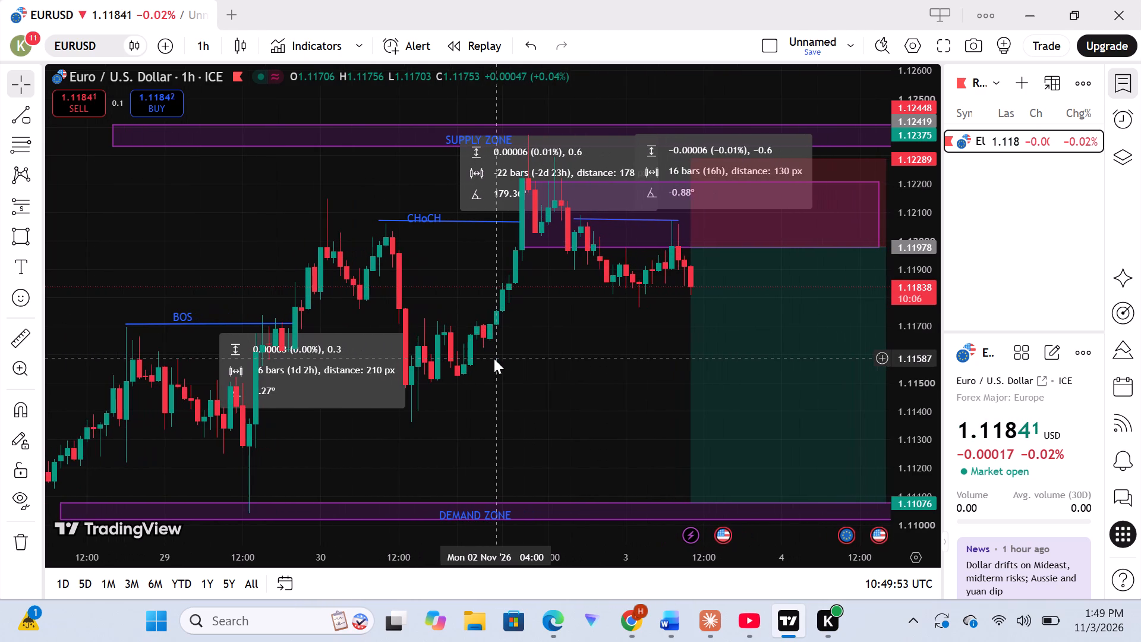
pyautogui.hscroll(1, 494, 358)
pyautogui.scroll(-2, 494, 358)
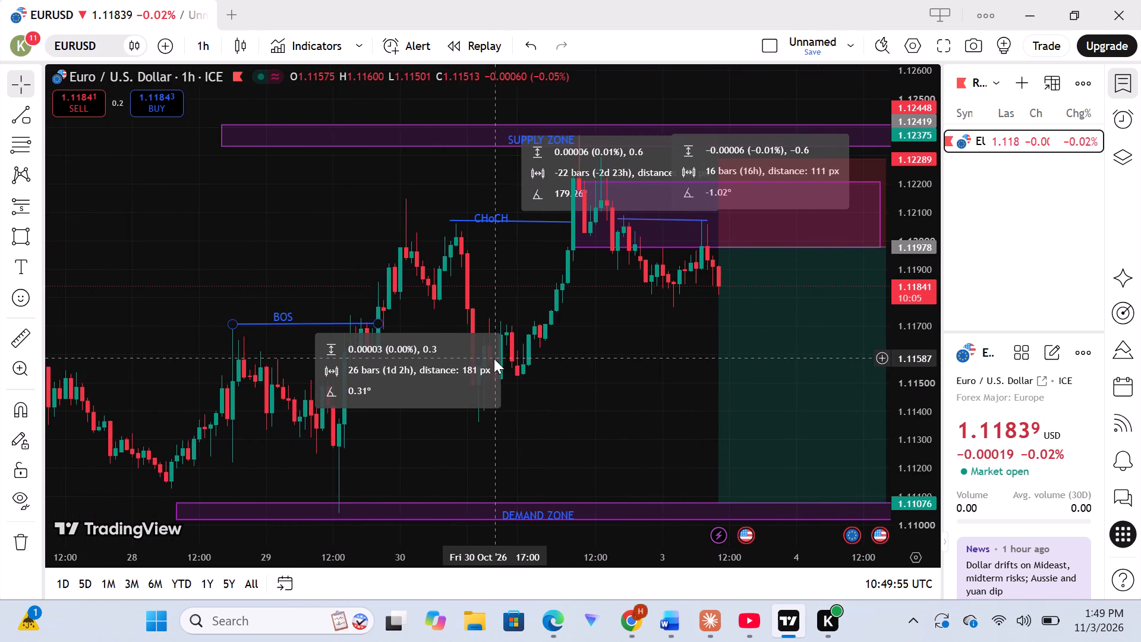
pyautogui.scroll(-1, 494, 358)
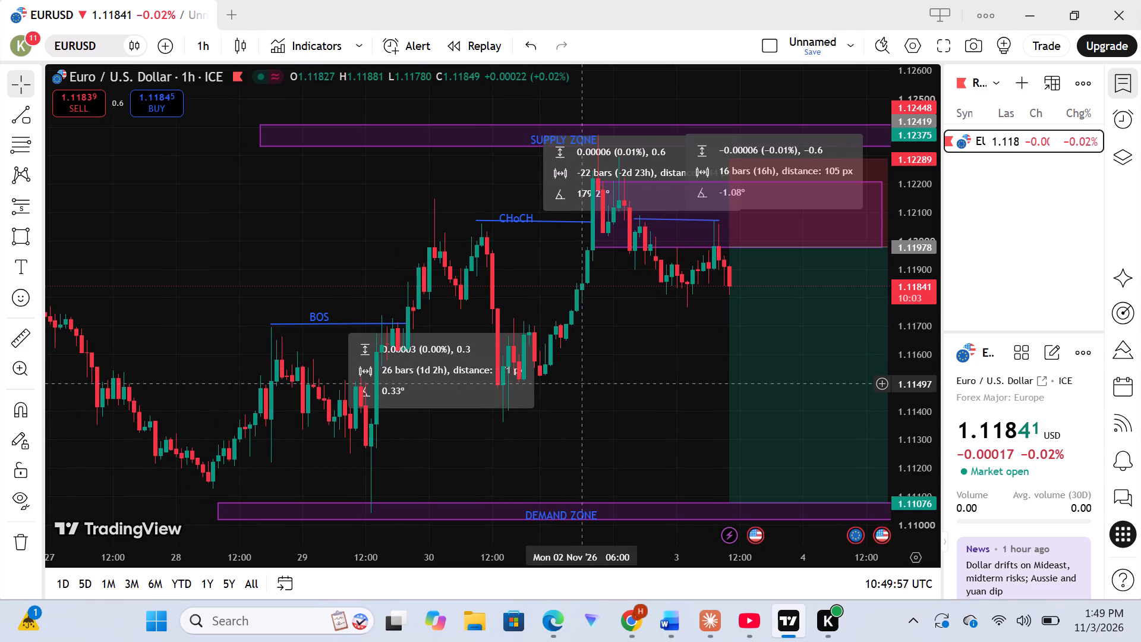
pyautogui.hscroll(-2, 583, 385)
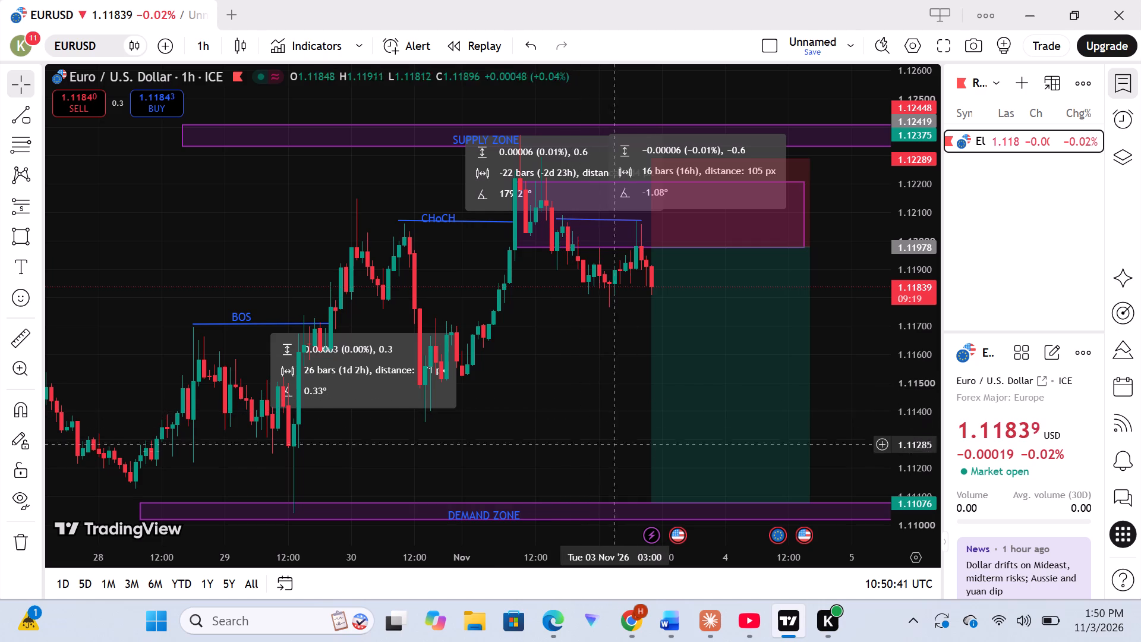
# Switch to YouTube and clear the existing search query to start a new video search.
pyautogui.click(741, 621)
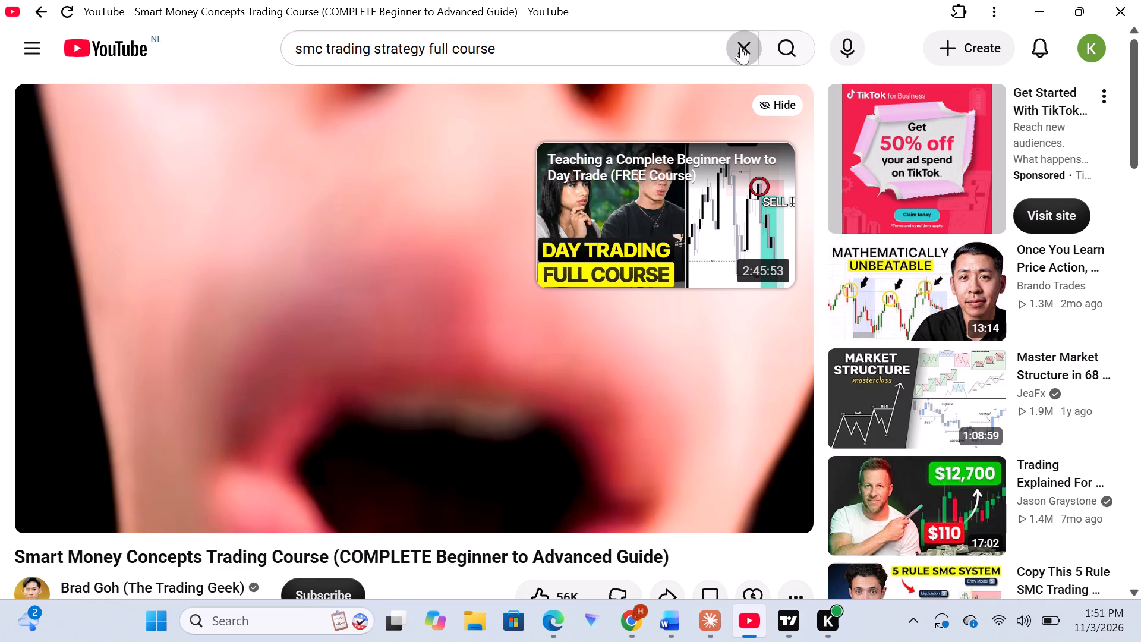
pyautogui.click(740, 46)
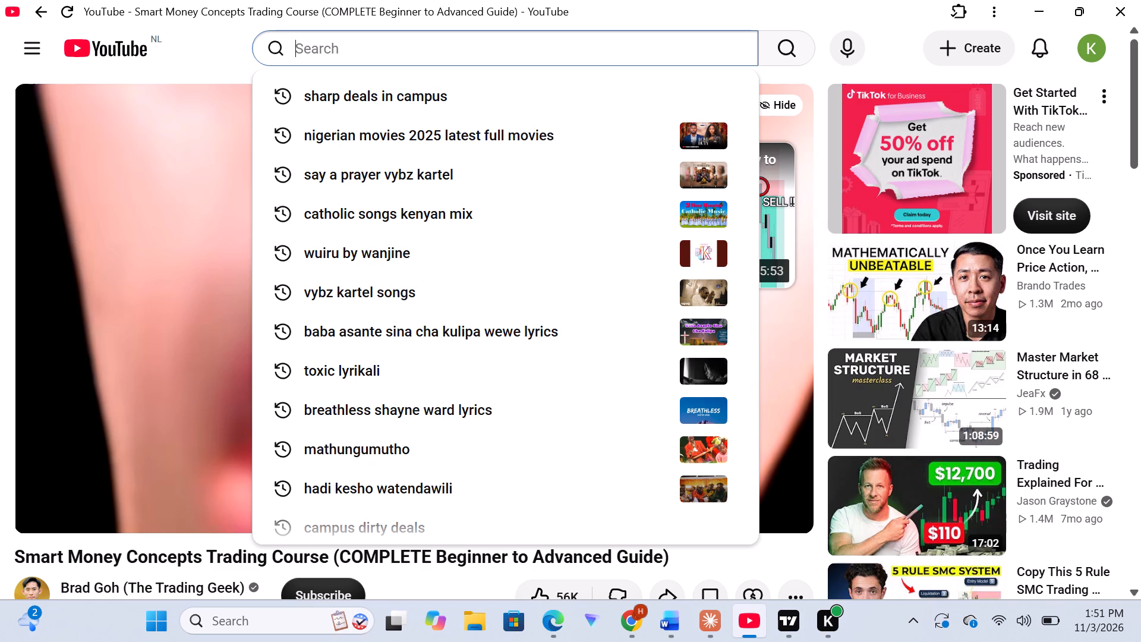
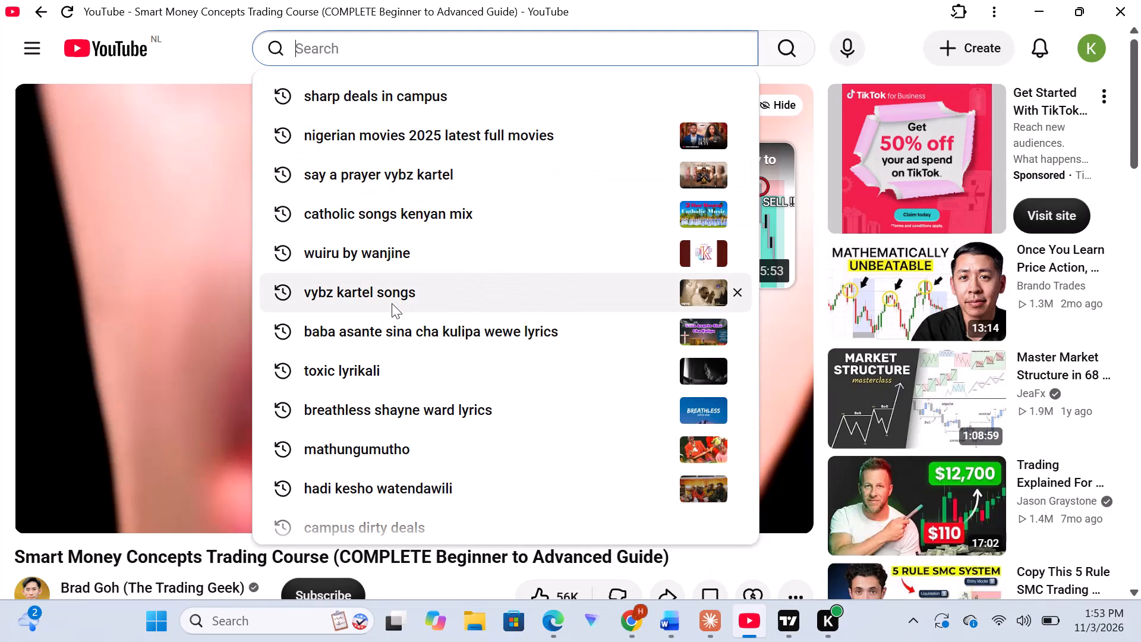
# Search YouTube for vybz kartel songs and play the "Only Gets Better (FOREVER)" official music video, skipping the ad.
pyautogui.click(363, 291)
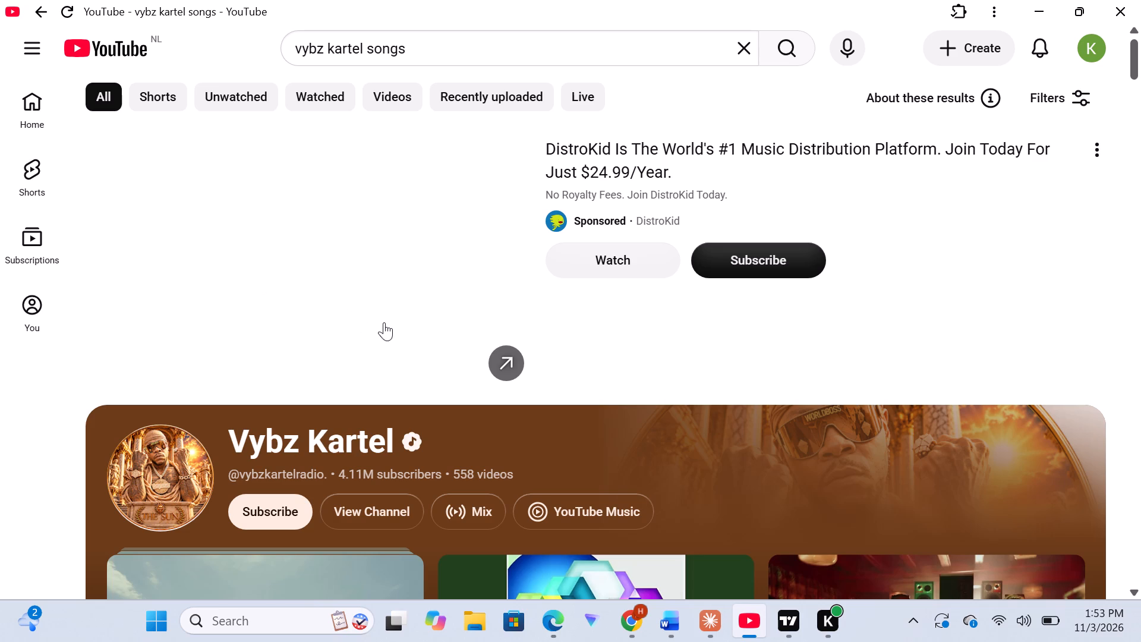
pyautogui.scroll(-9, 385, 324)
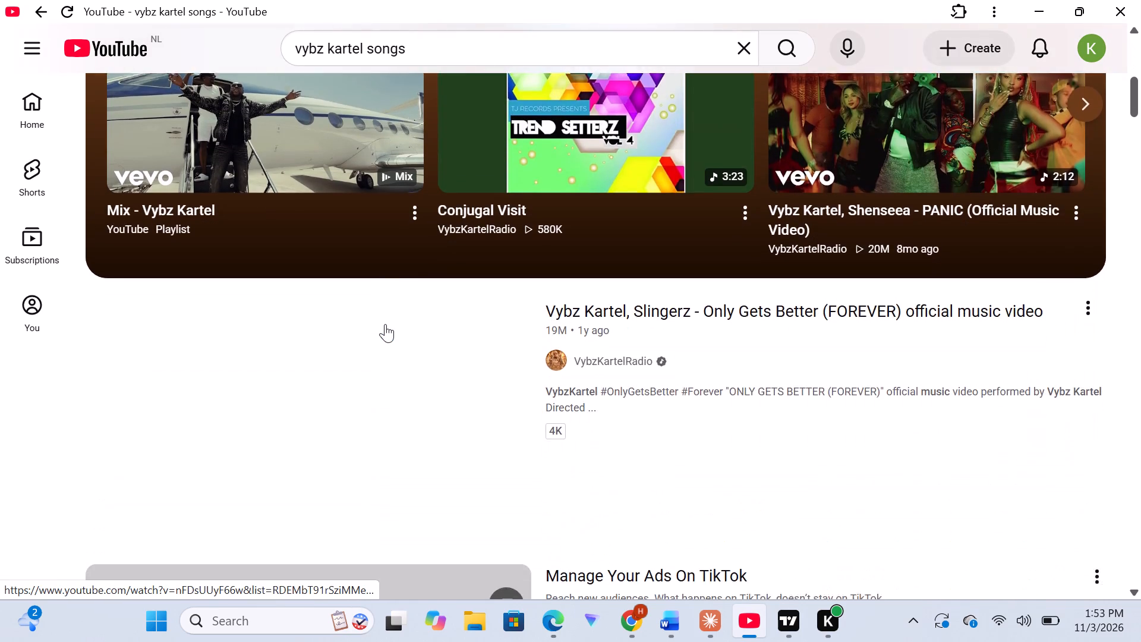
pyautogui.scroll(-1, 385, 324)
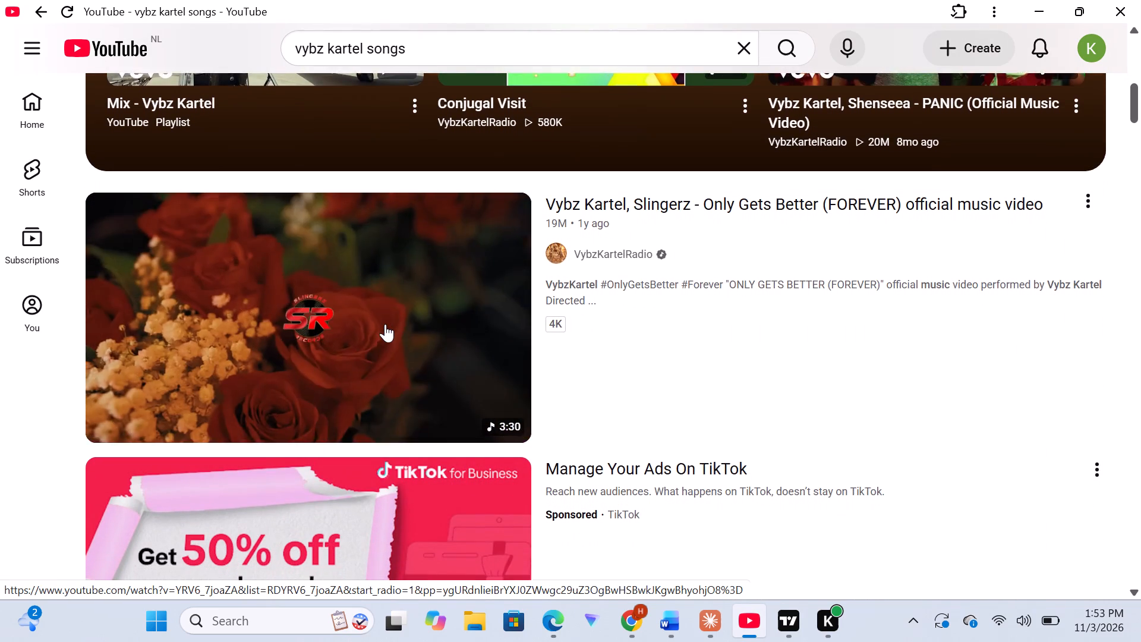
pyautogui.scroll(-1, 385, 324)
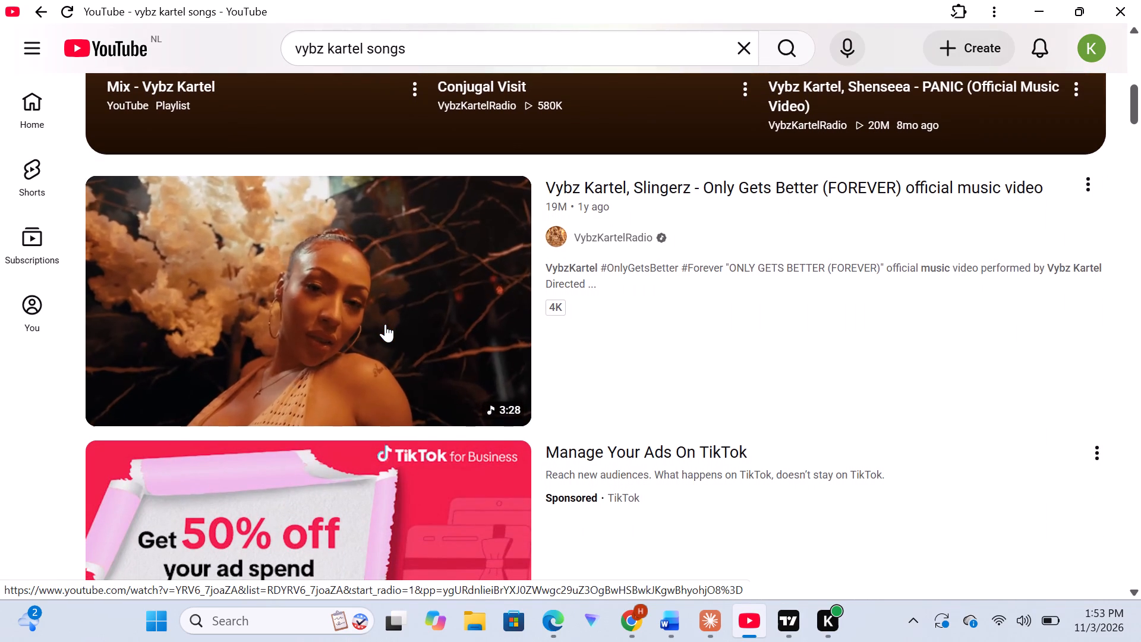
pyautogui.scroll(-1, 385, 324)
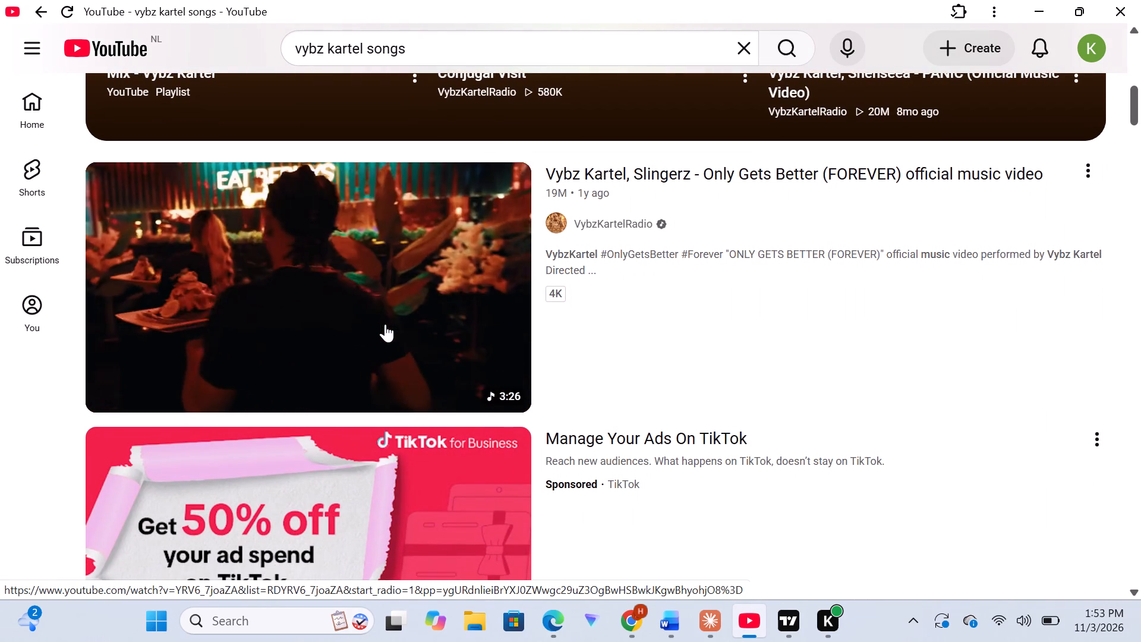
pyautogui.scroll(-1, 385, 324)
pyautogui.click(385, 324)
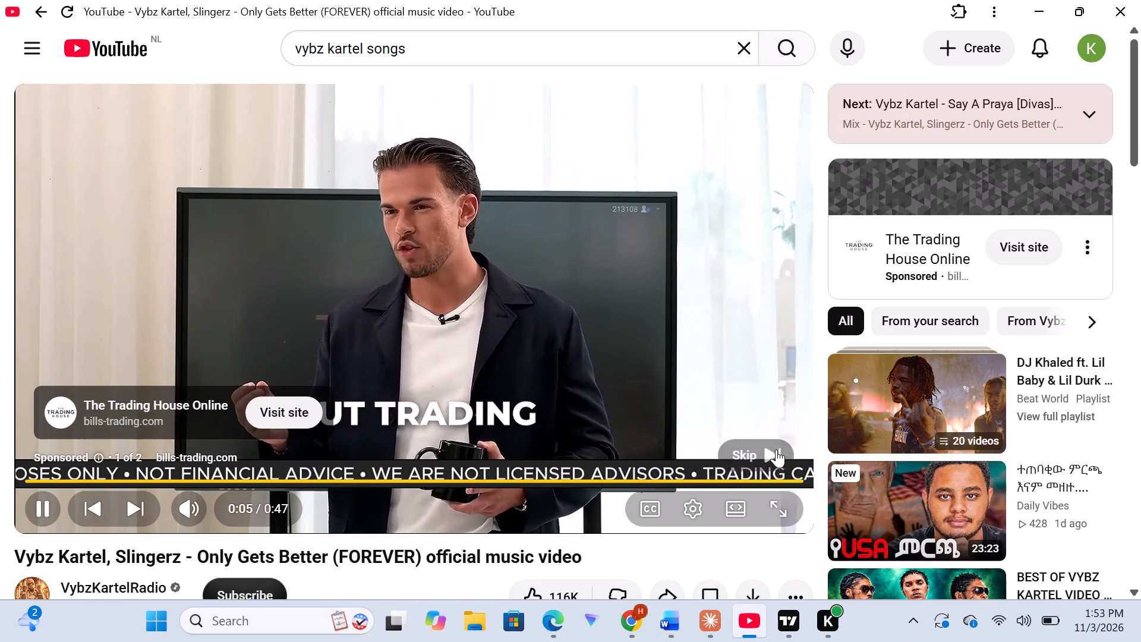
pyautogui.click(776, 449)
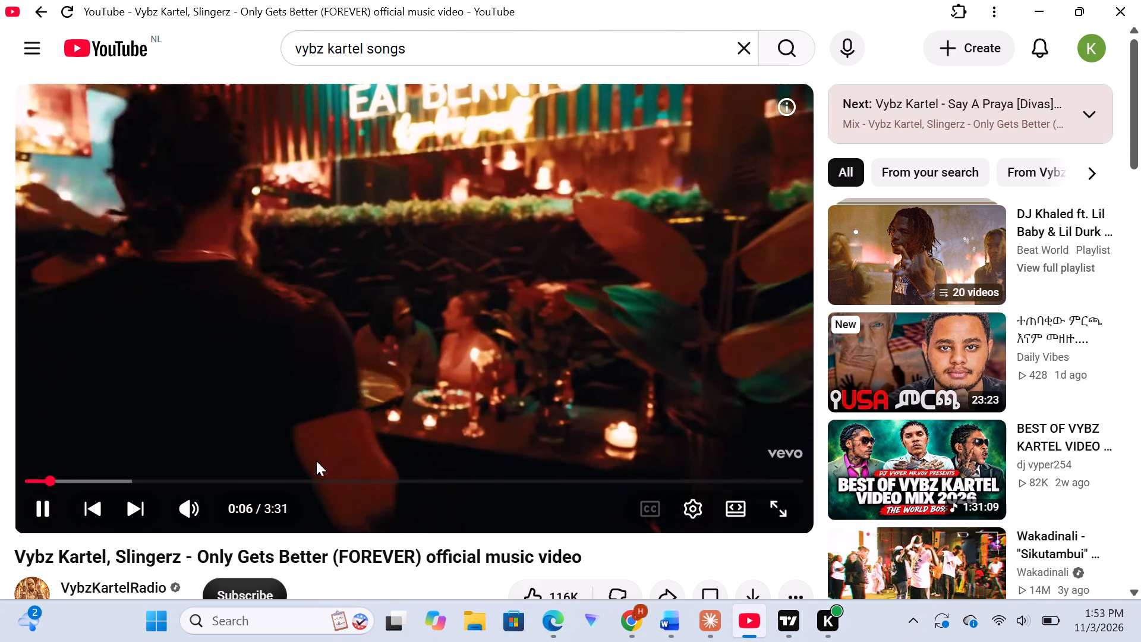
# Skip ahead to the next song in the mix, "Vybz Kartel - Say A Praya [Divas]".
pyautogui.click(133, 509)
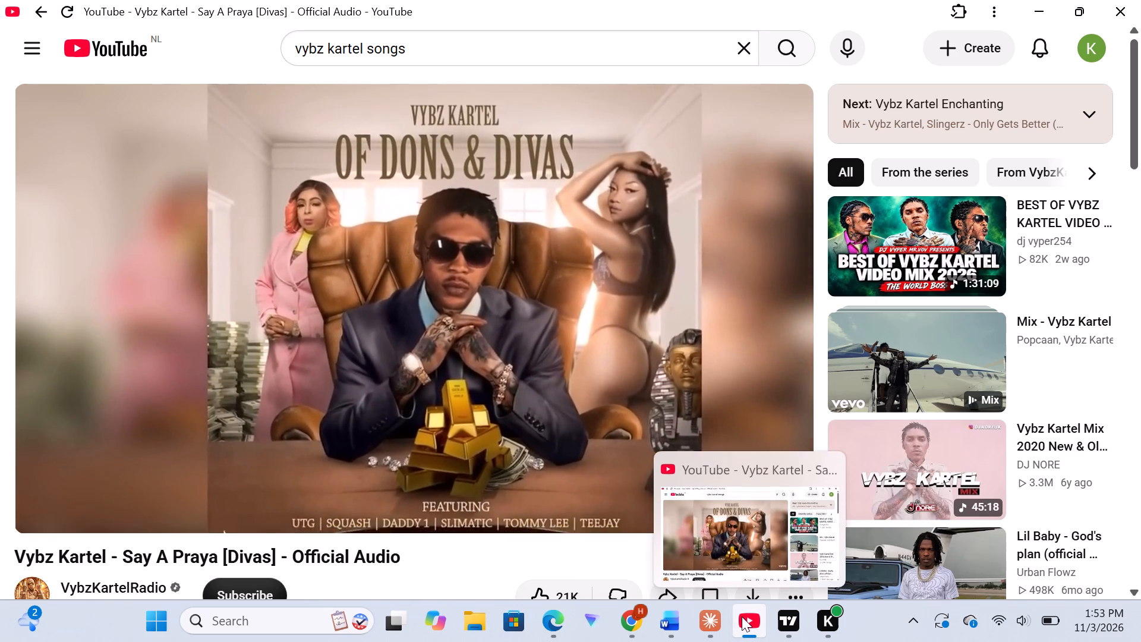
# Switch back to TradingView and examine the latest price action around the short position on the EURUSD 1-hour chart.
pyautogui.click(746, 621)
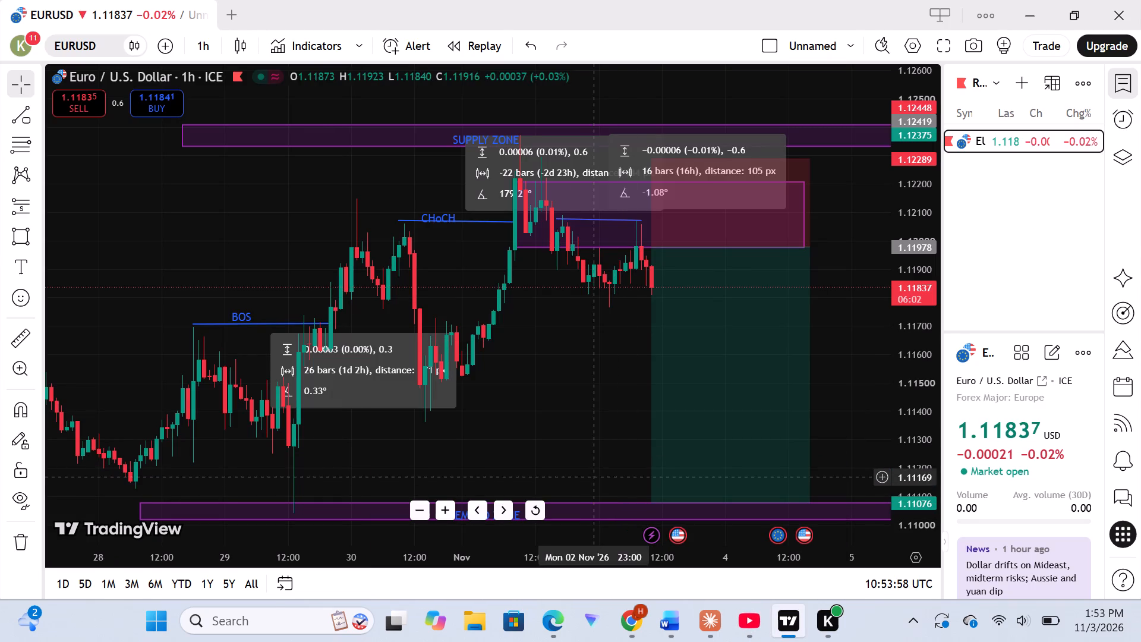
pyautogui.hscroll(-1, 580, 460)
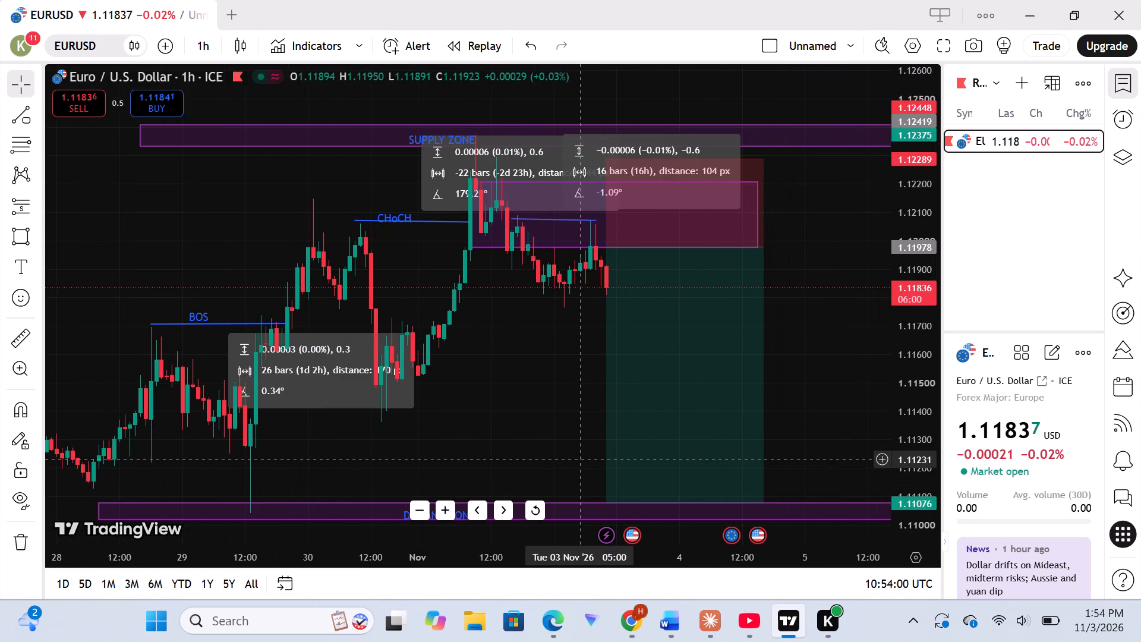
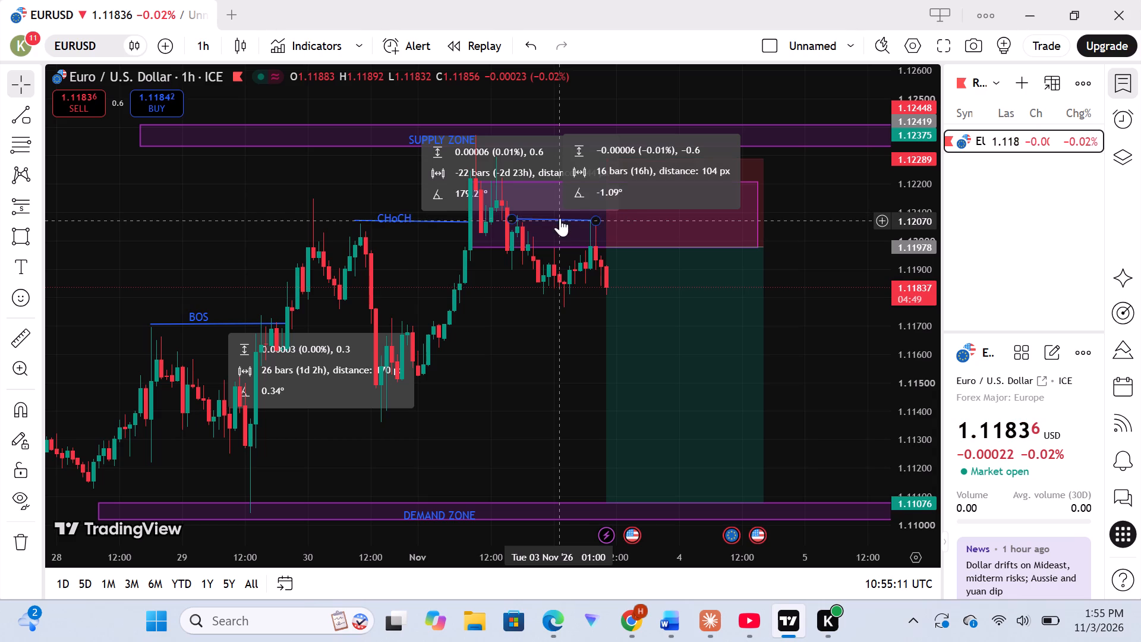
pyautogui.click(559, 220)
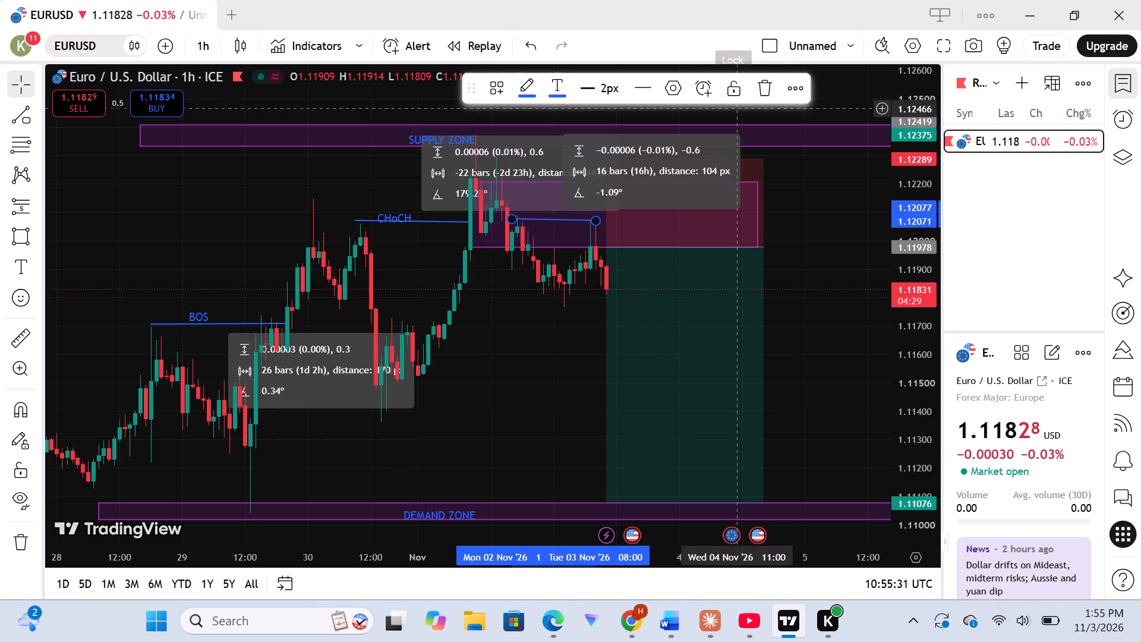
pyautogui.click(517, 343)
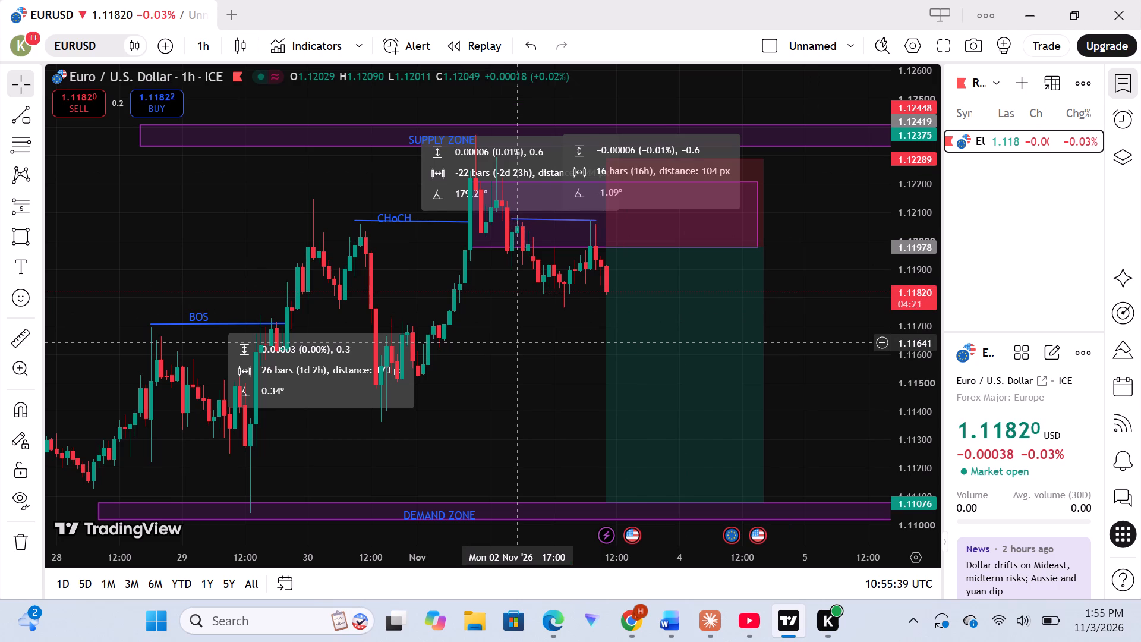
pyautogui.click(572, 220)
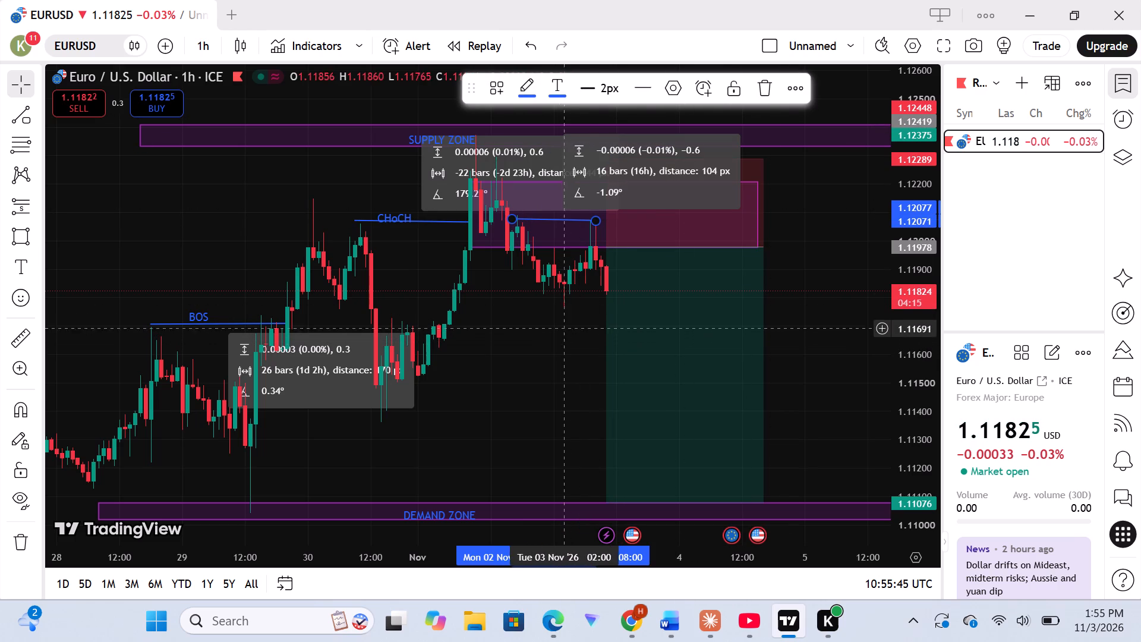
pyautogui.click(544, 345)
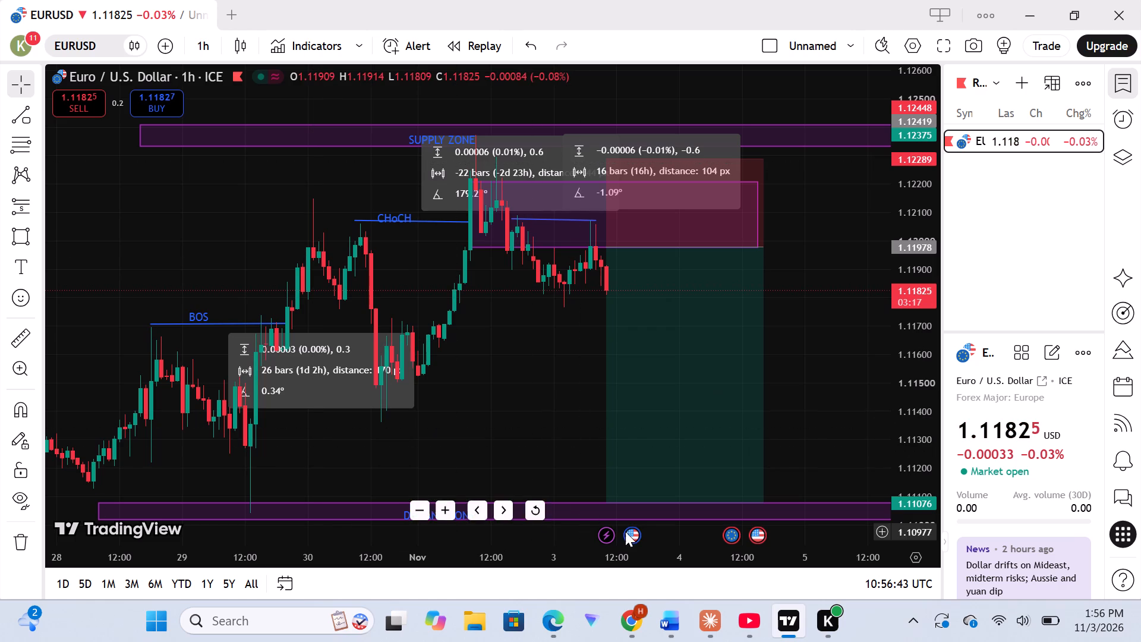
# Switch to YouTube and search for catholic church songs.
pyautogui.click(744, 616)
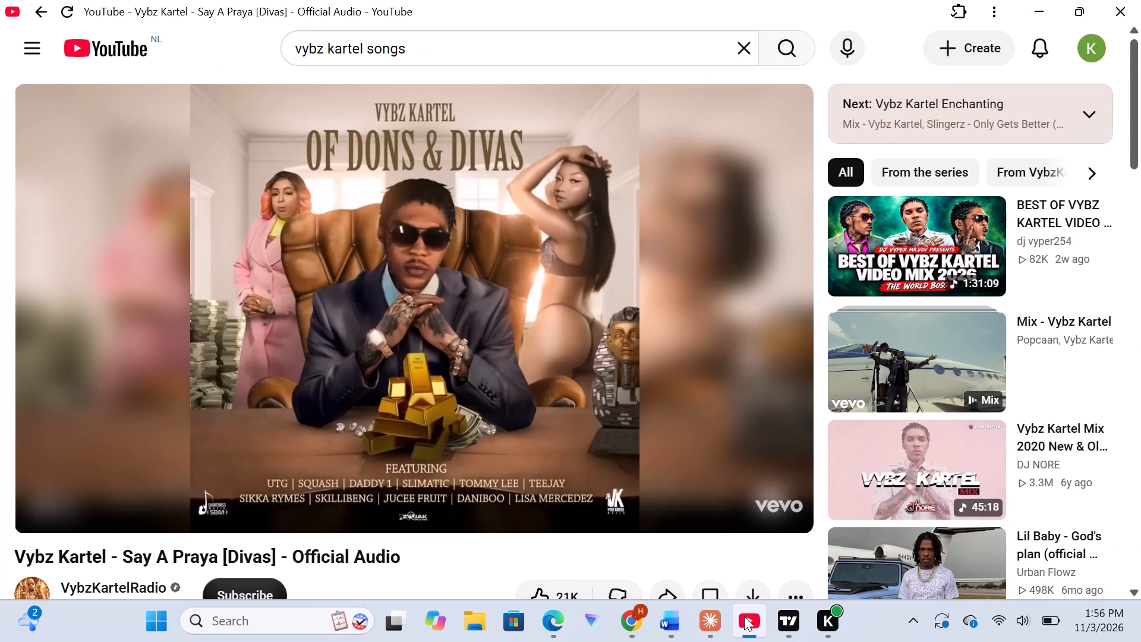
pyautogui.click(732, 41)
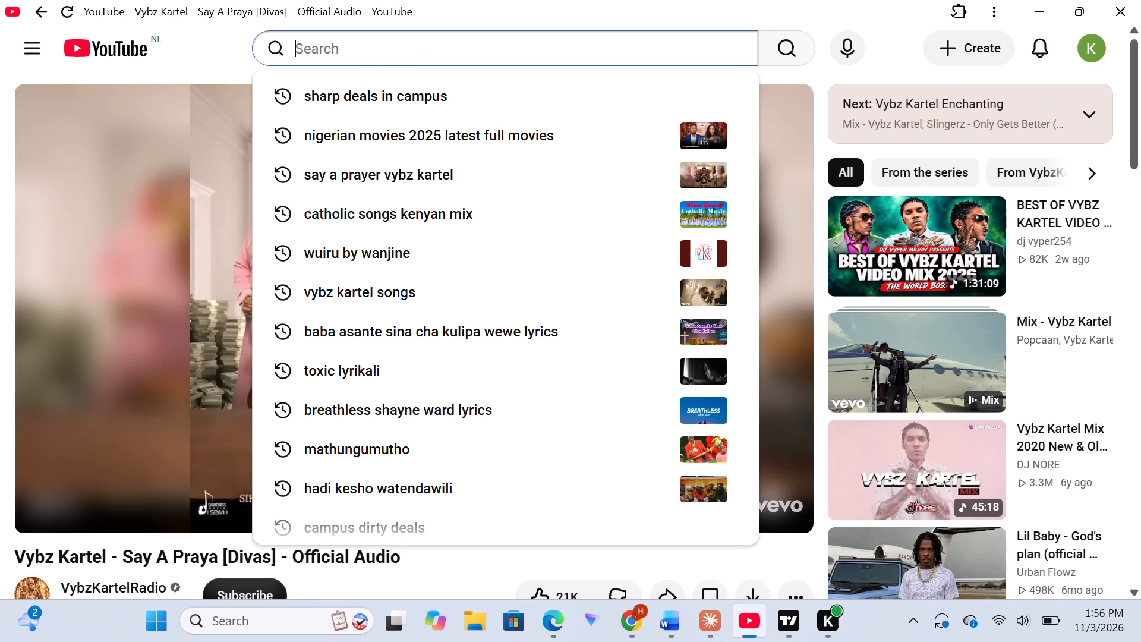
pyautogui.write('CA')
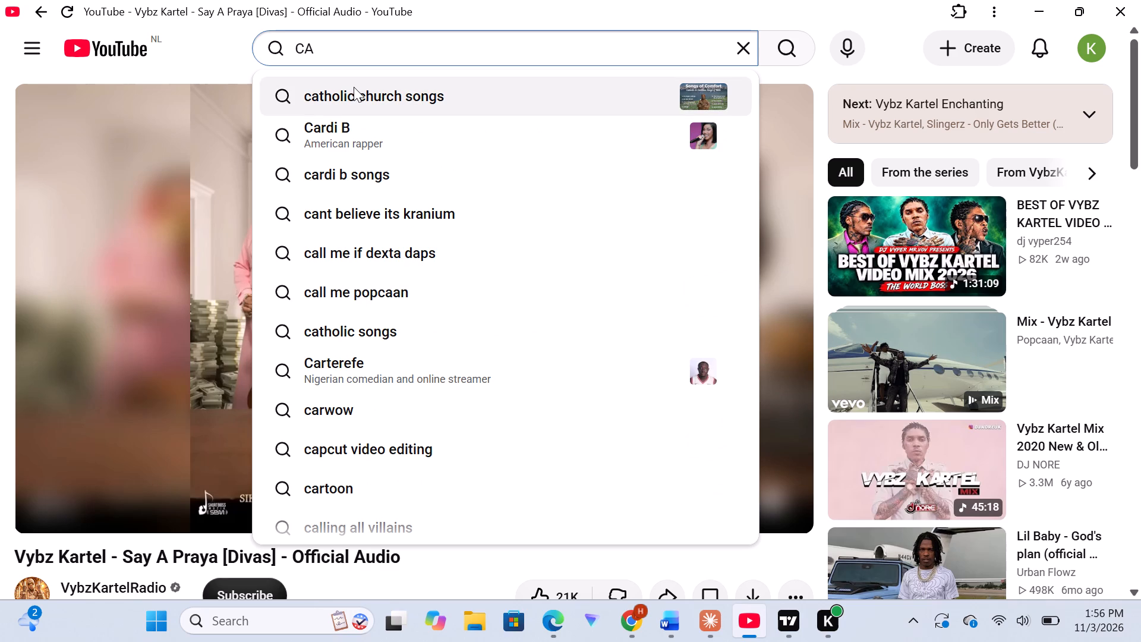
pyautogui.click(626, 89)
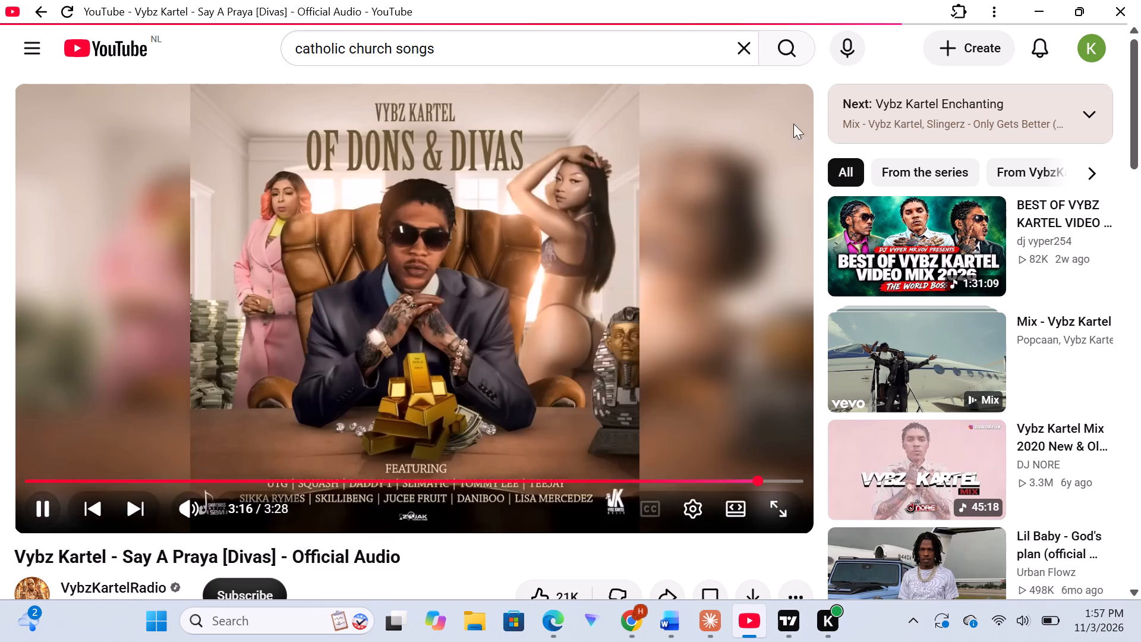
pyautogui.click(740, 46)
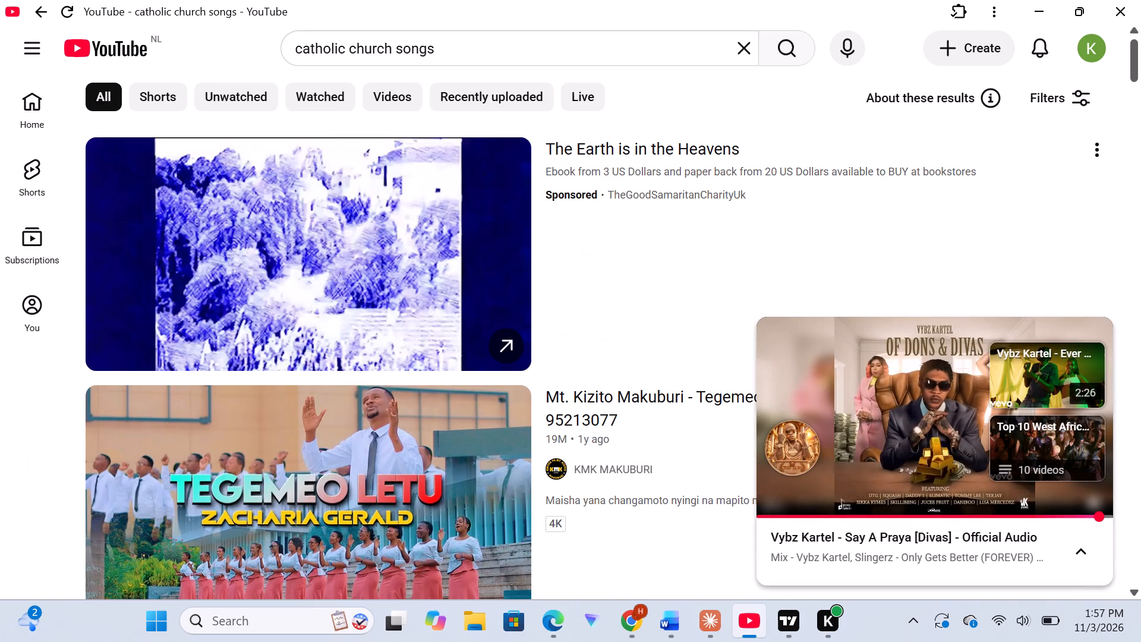
# Play the "SIMAMA NA MIMI (OFFICIAL VIDEO)" by St. Francis Kenze Catholic Choir from the search results, skipping the ad.
pyautogui.scroll(-4, 255, 347)
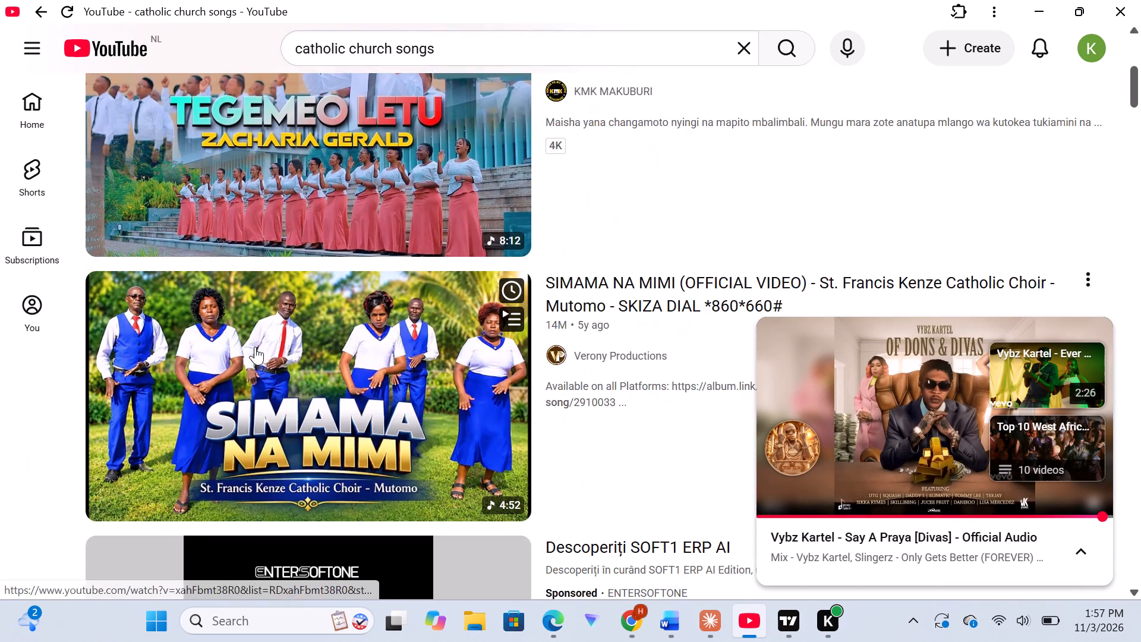
pyautogui.scroll(-2, 255, 347)
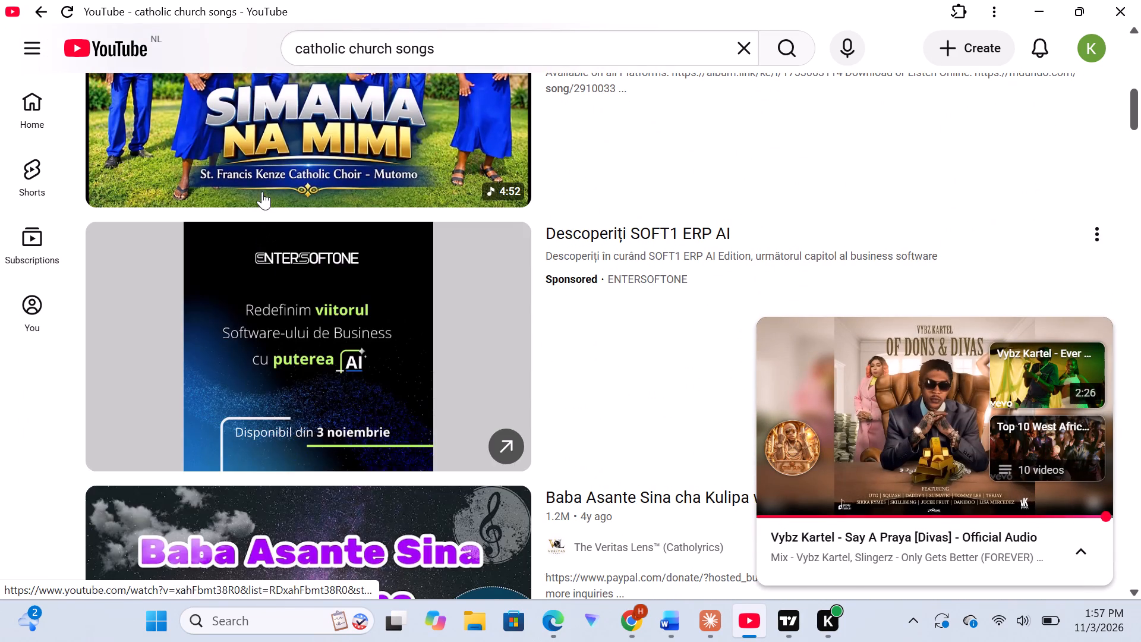
pyautogui.scroll(3, 245, 273)
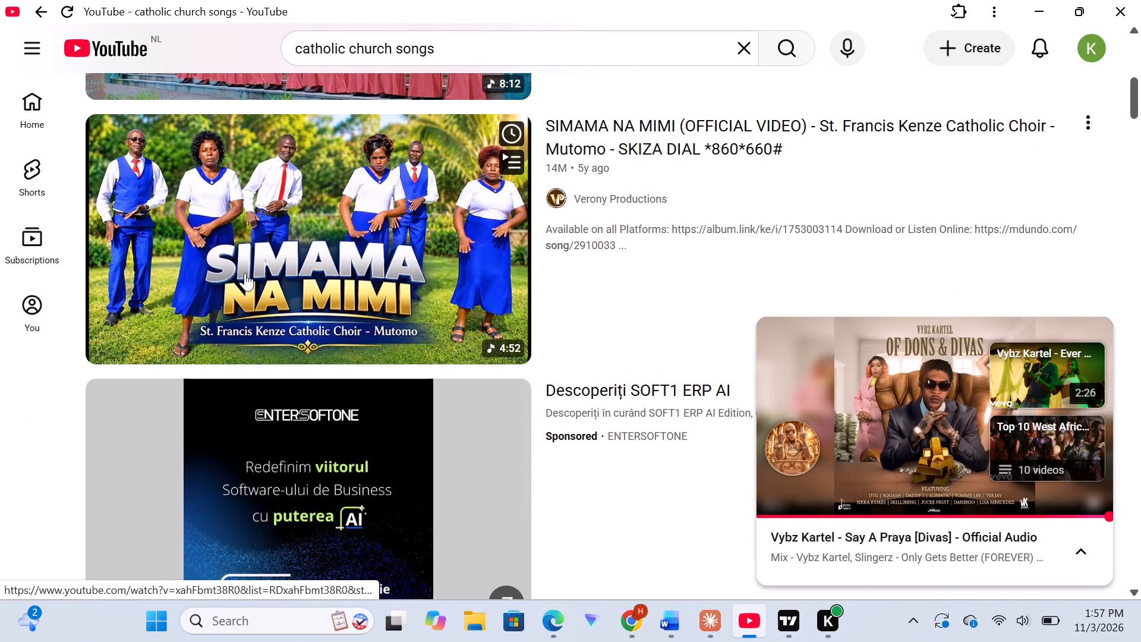
pyautogui.click(245, 273)
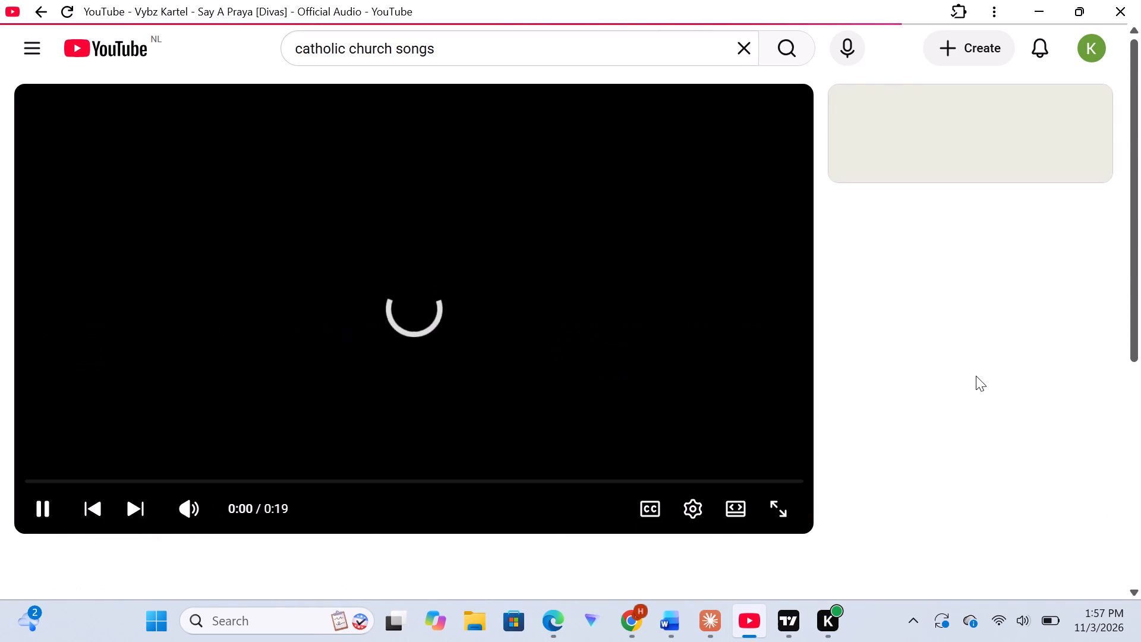
pyautogui.scroll(-3, 976, 376)
pyautogui.scroll(-1, 942, 515)
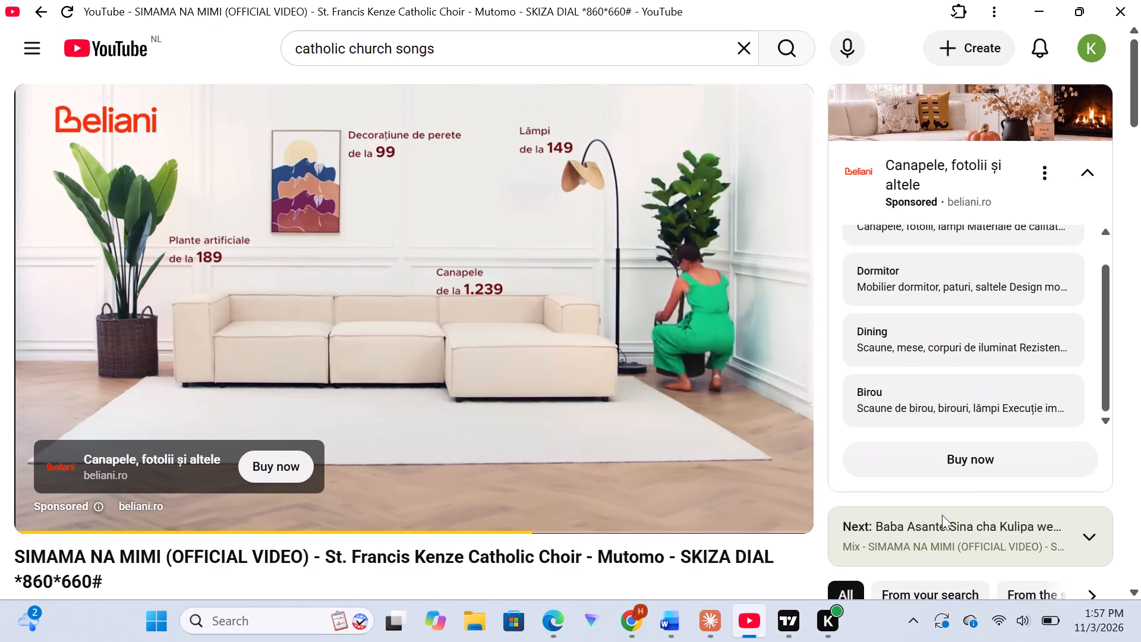
pyautogui.scroll(-2, 942, 515)
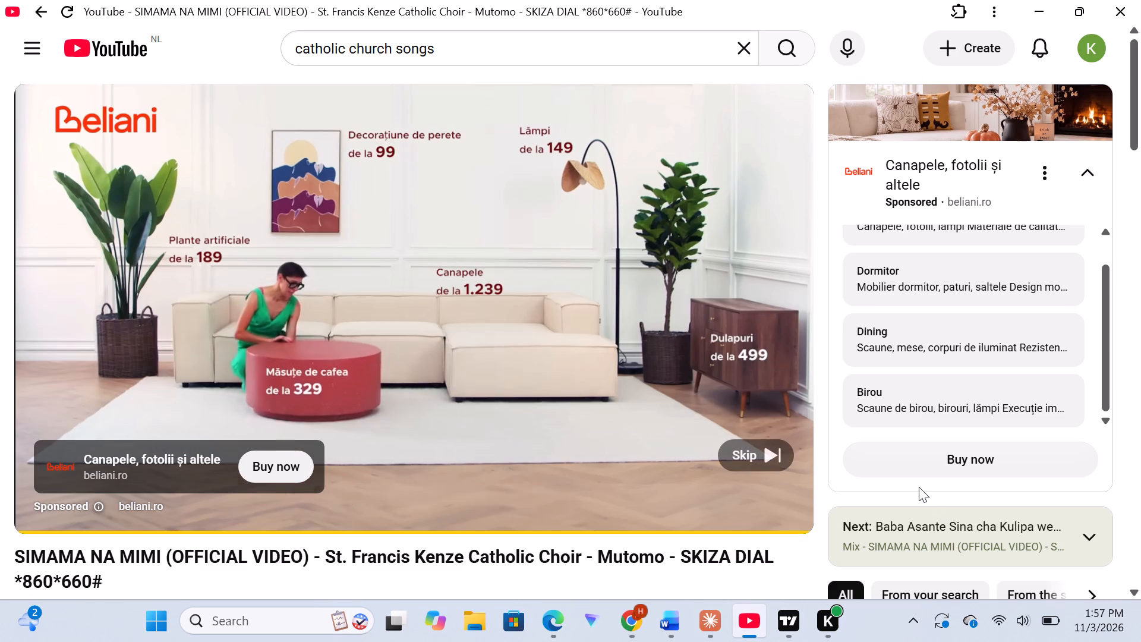
pyautogui.scroll(-3, 919, 487)
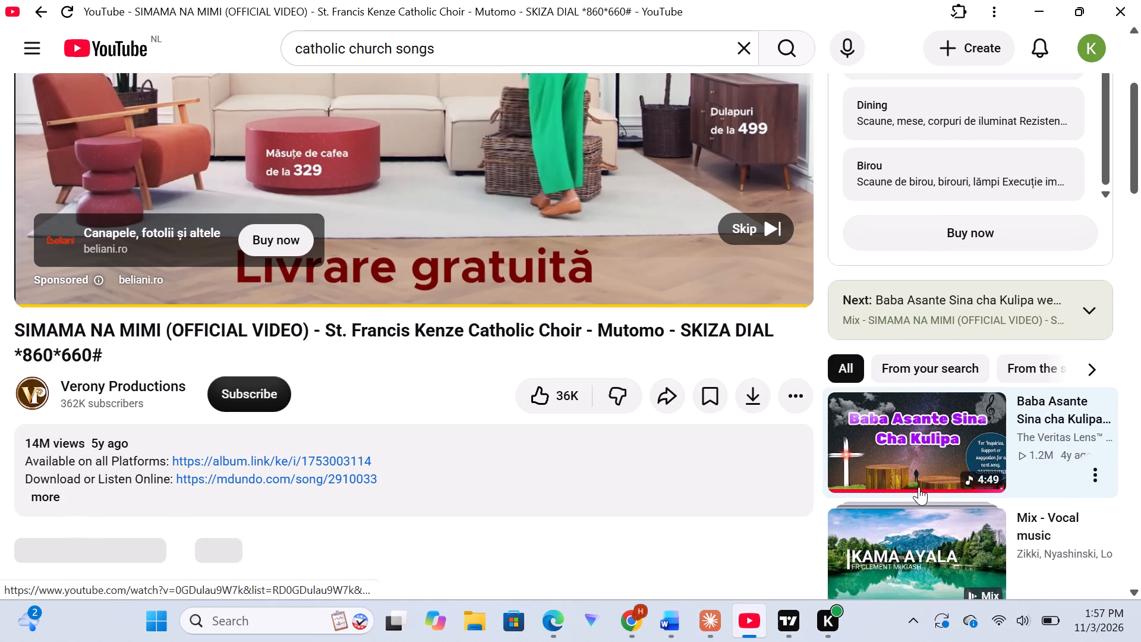
pyautogui.scroll(-2, 919, 487)
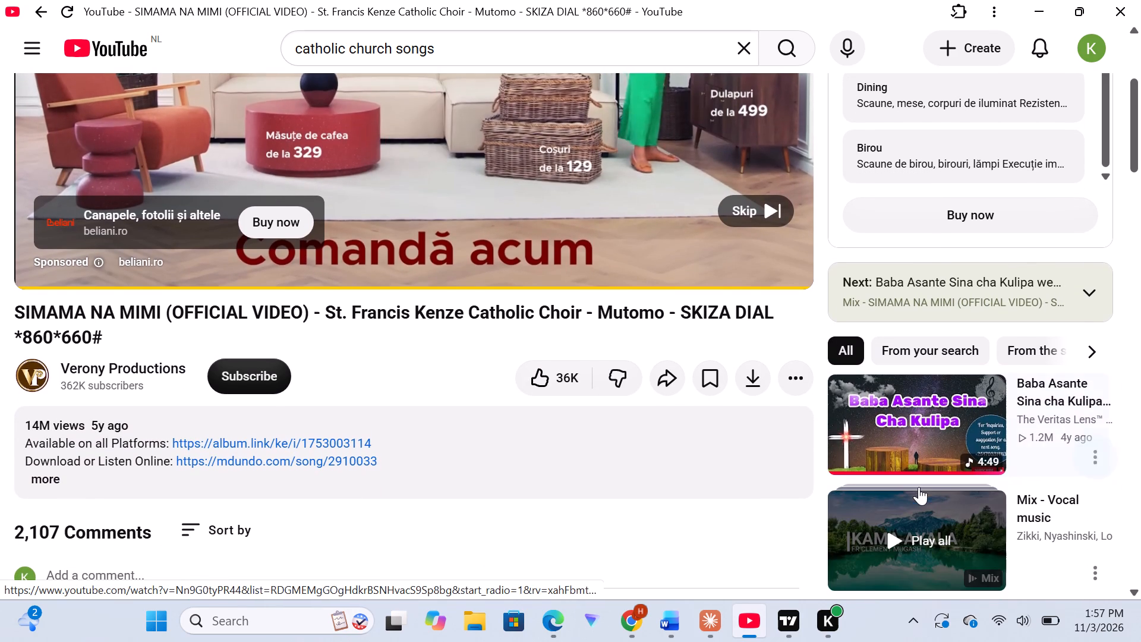
pyautogui.scroll(-2, 919, 487)
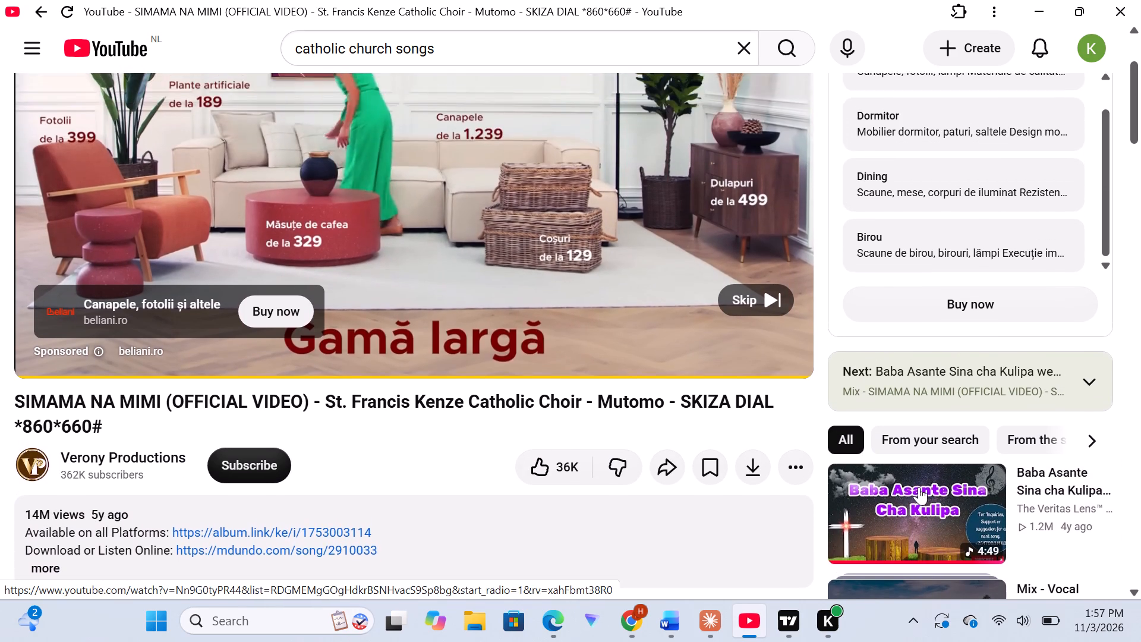
pyautogui.scroll(-1, 919, 487)
pyautogui.click(759, 247)
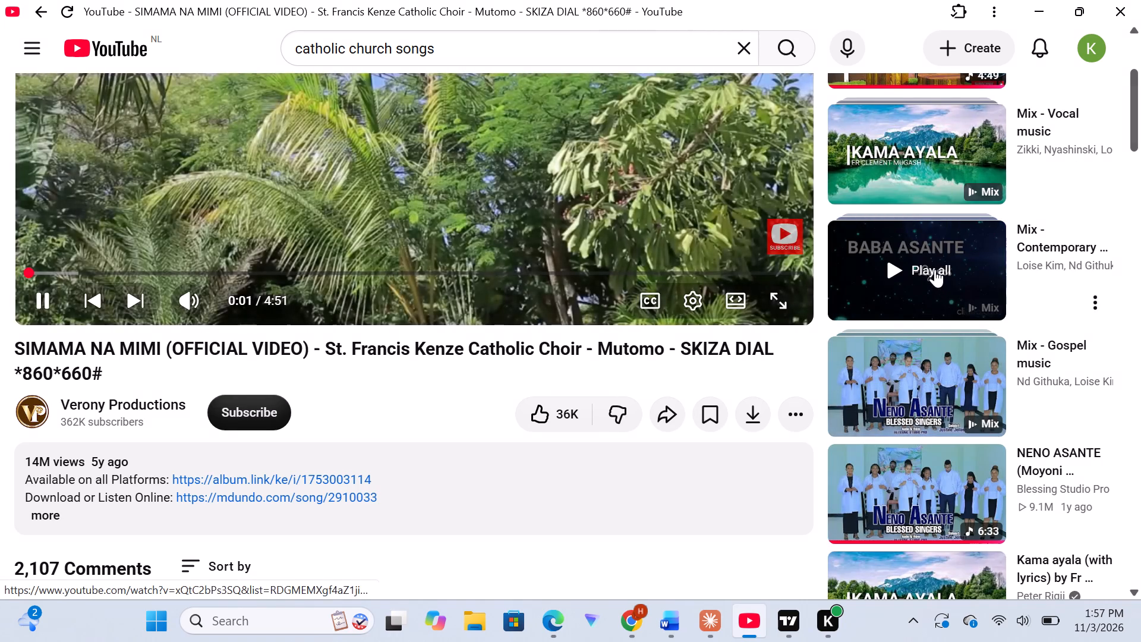
# Play "Baba Asante Sina cha Kulipa wewe Lyrics" from the recommended videos.
pyautogui.scroll(4, 935, 269)
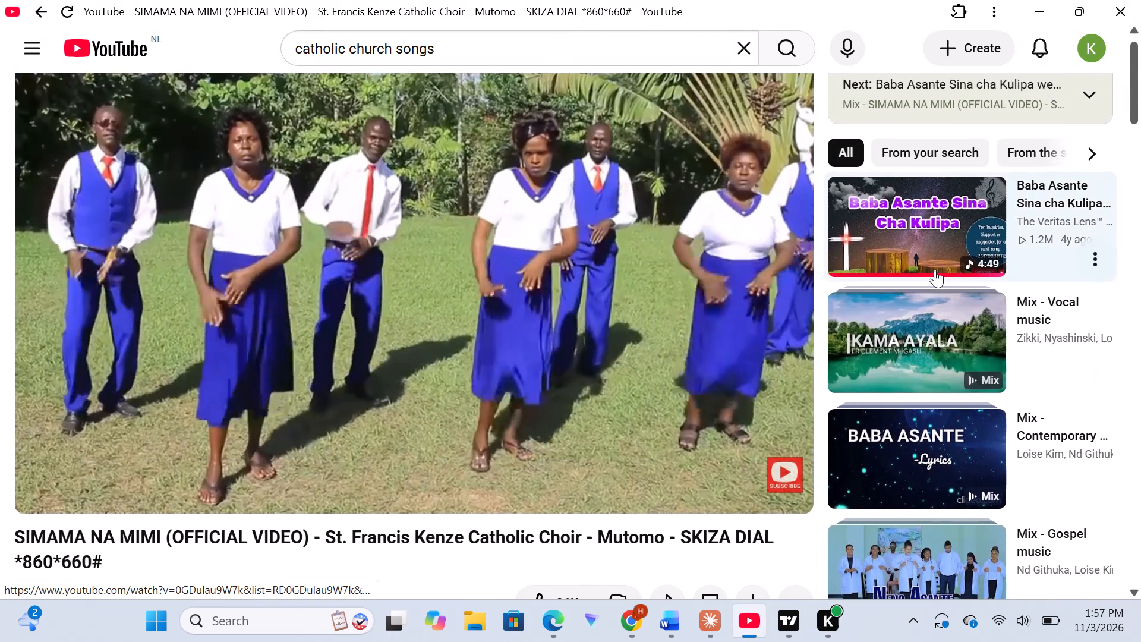
pyautogui.scroll(1, 935, 269)
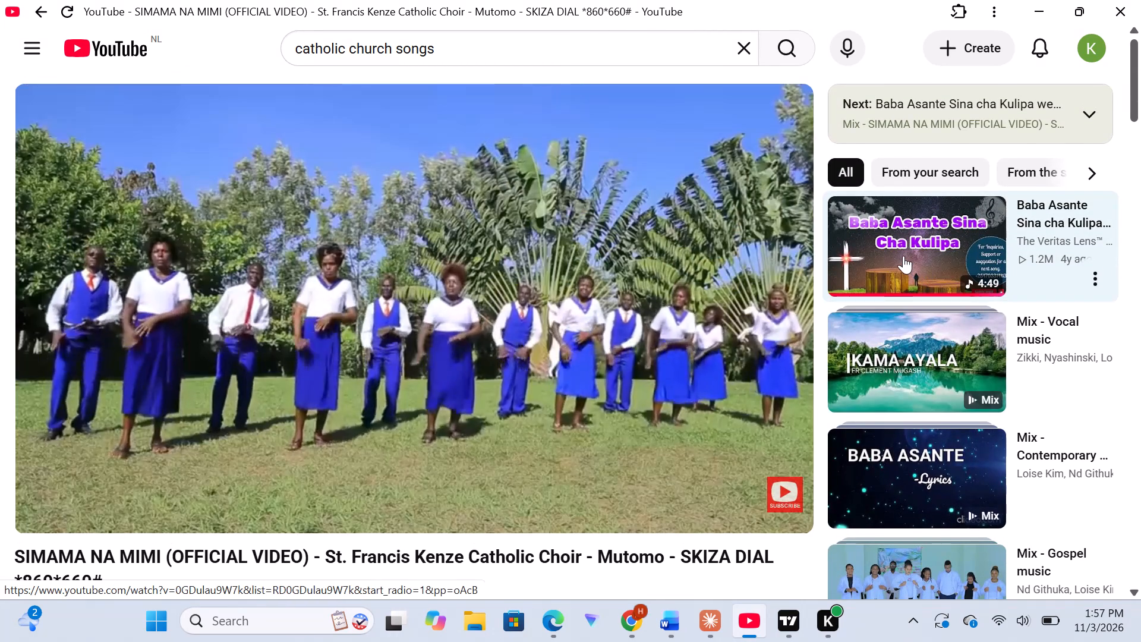
pyautogui.click(903, 256)
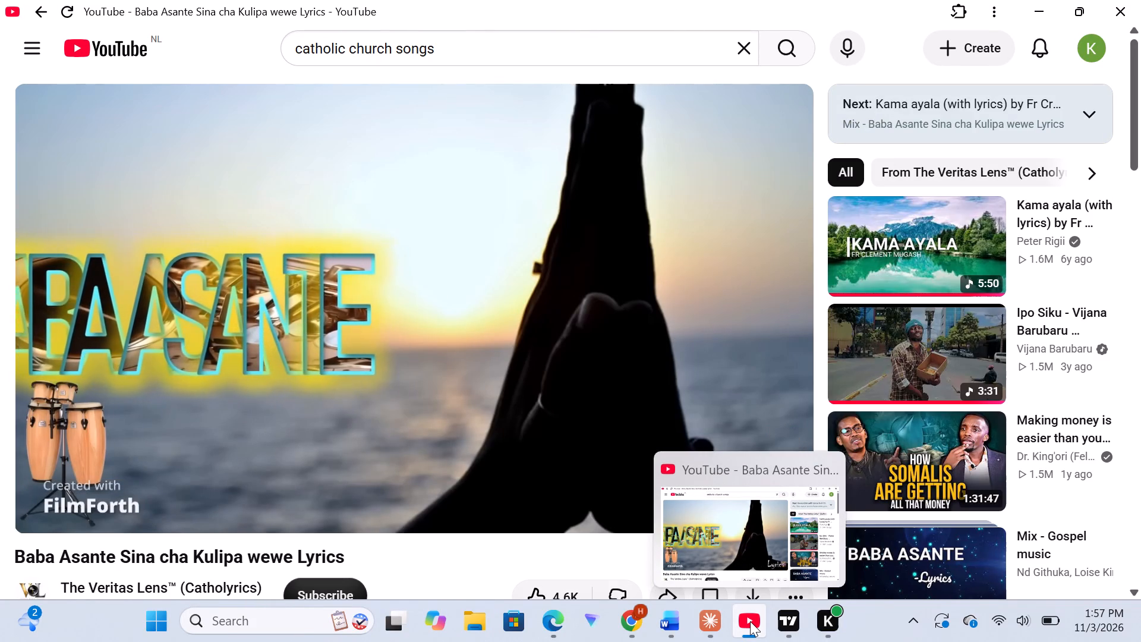
# Switch to TradingView and resize the unlabelled zone rectangle below the supply zone to span about 1.11966 to 1.12121, keeping its start at 2 Nov 08:00.
pyautogui.click(785, 616)
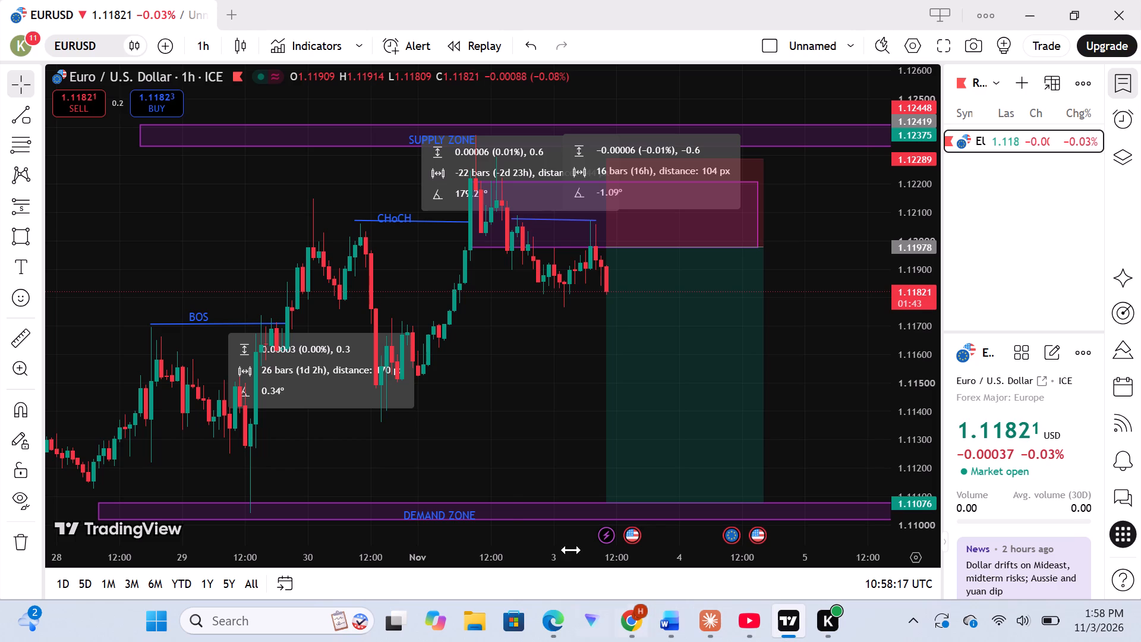
pyautogui.click(500, 246)
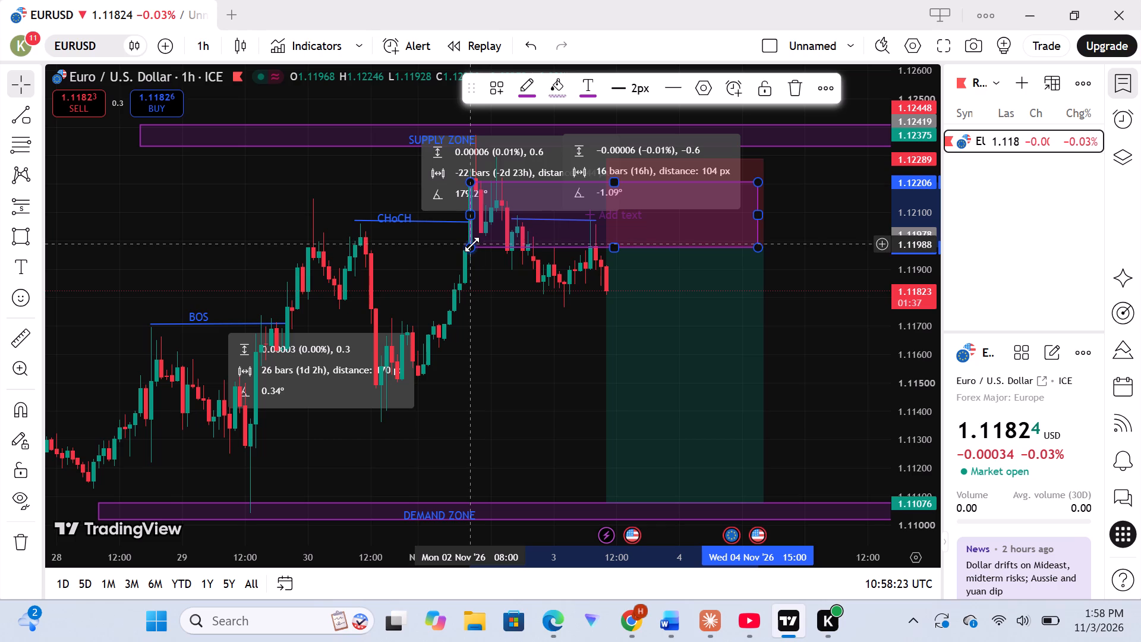
pyautogui.click(472, 244)
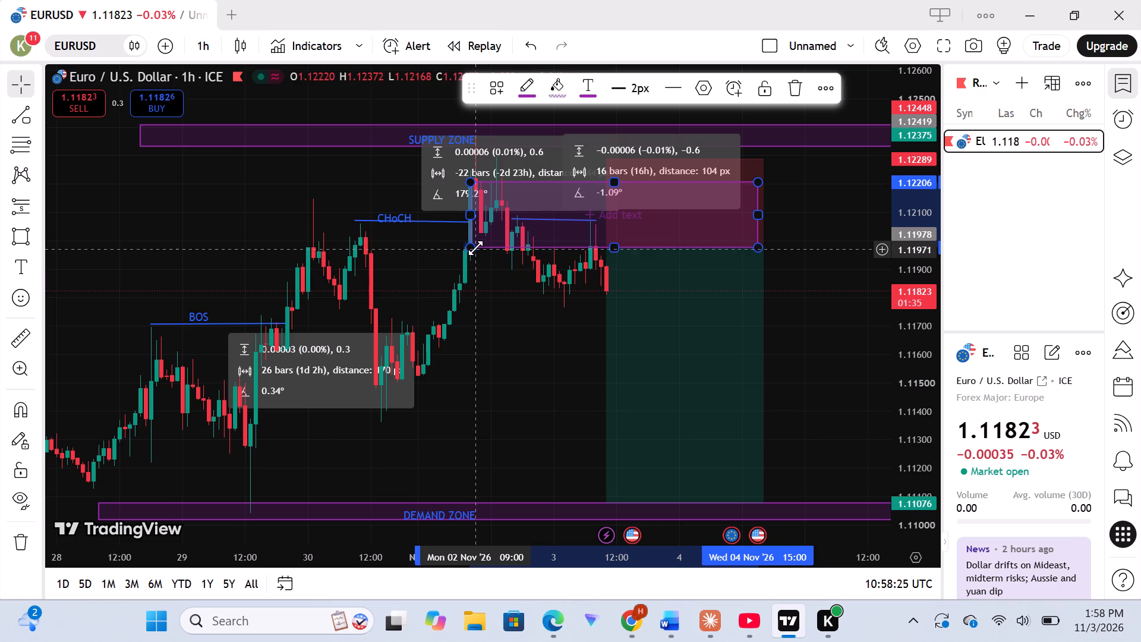
pyautogui.moveTo(475, 246); pyautogui.dragTo(470, 252)
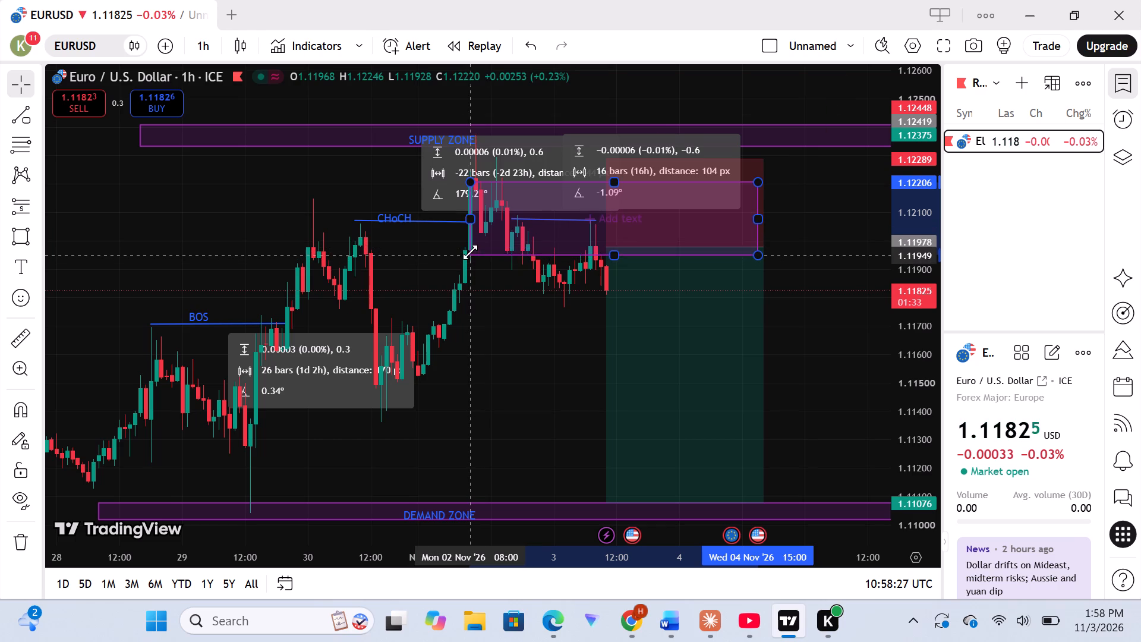
pyautogui.moveTo(470, 252); pyautogui.dragTo(470, 250)
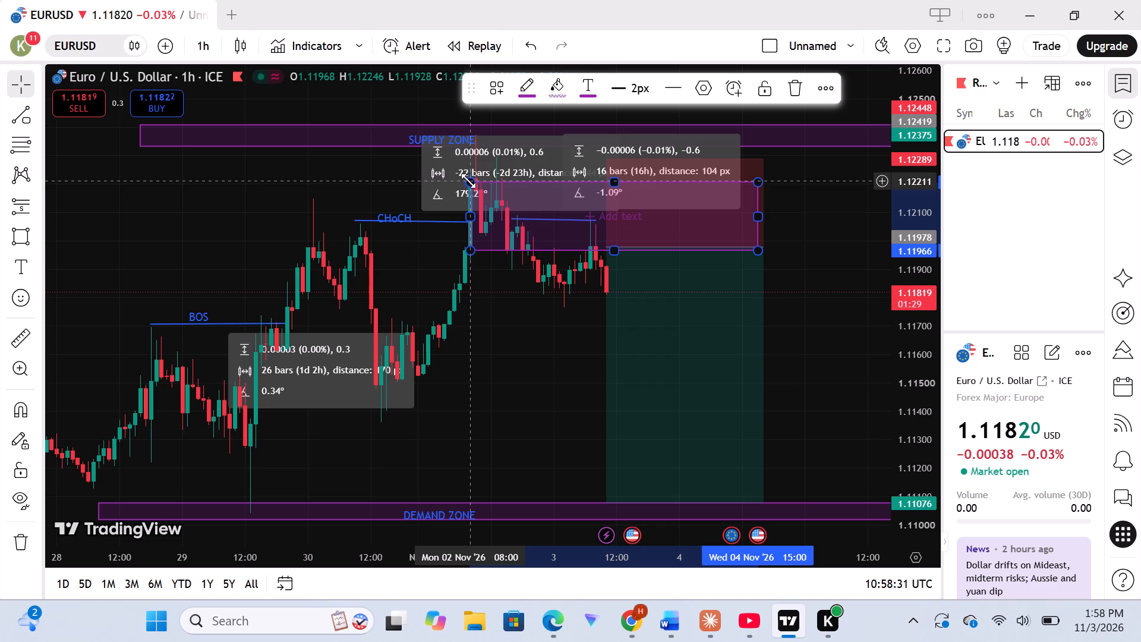
pyautogui.moveTo(468, 181); pyautogui.dragTo(473, 206)
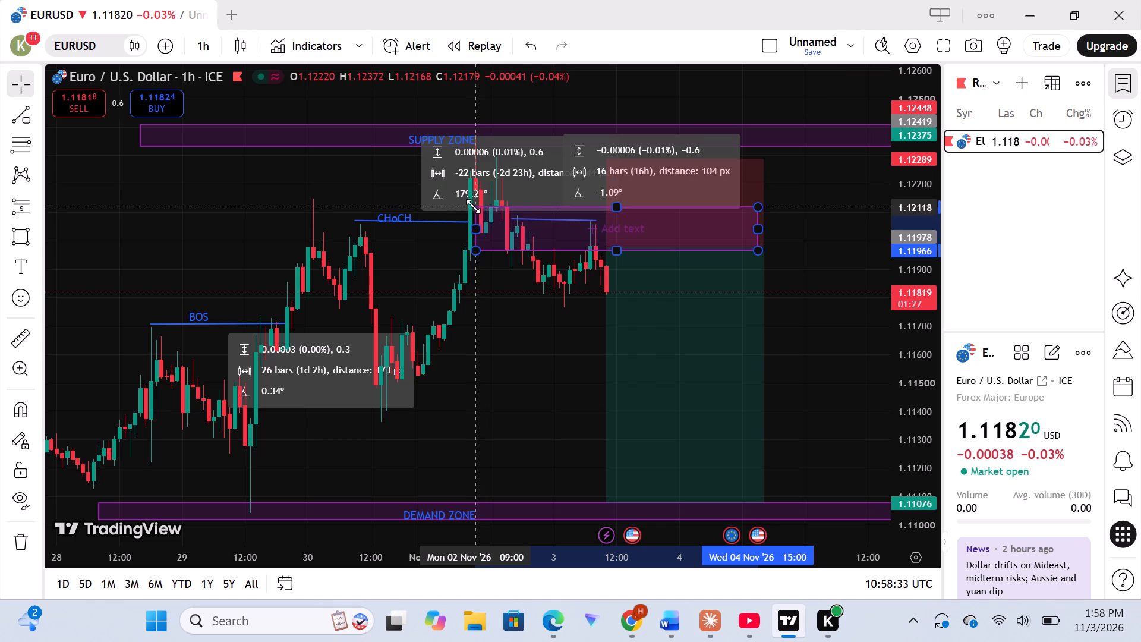
pyautogui.moveTo(473, 206); pyautogui.dragTo(472, 206)
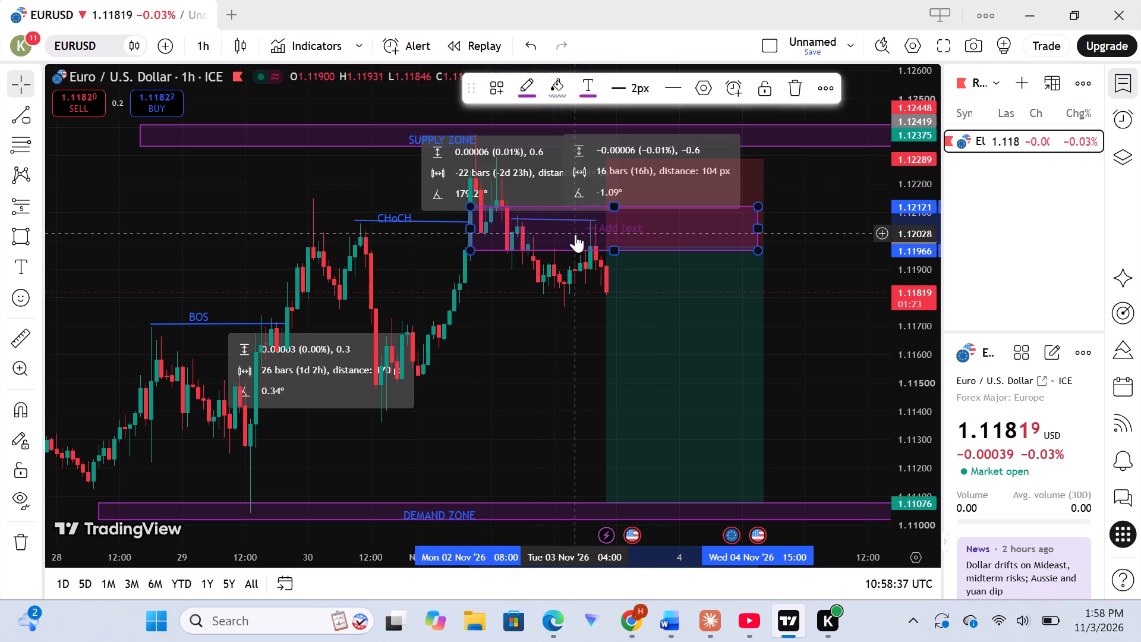
pyautogui.click(607, 227)
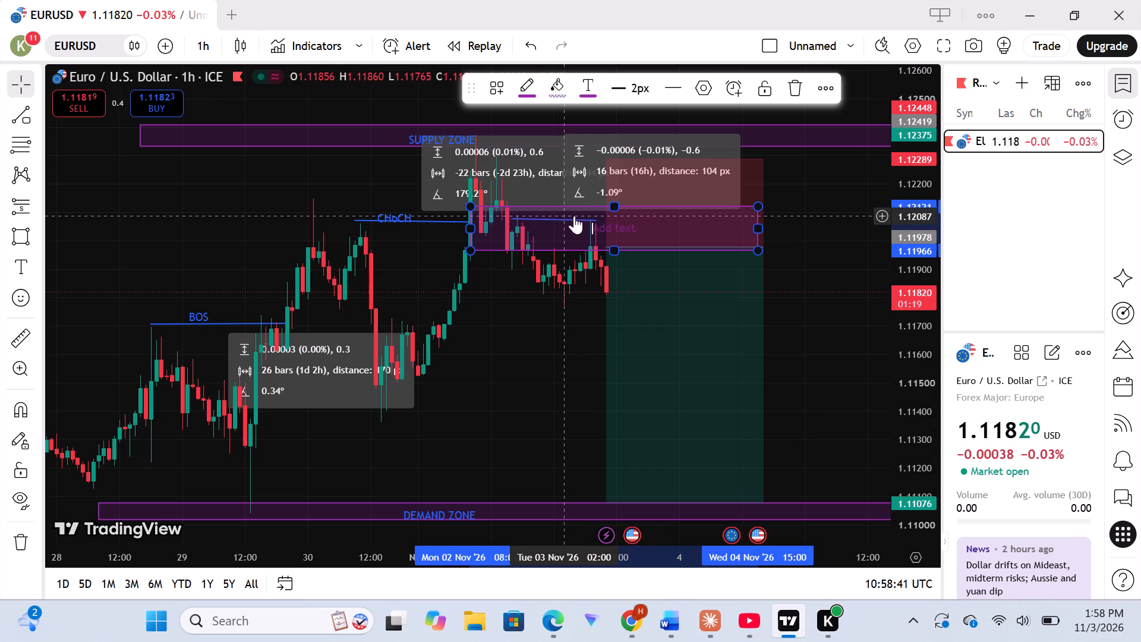
# Level the short trend line inside the resized zone by moving its starting point to about 1.12070 at 2 Nov 16:00.
pyautogui.click(515, 216)
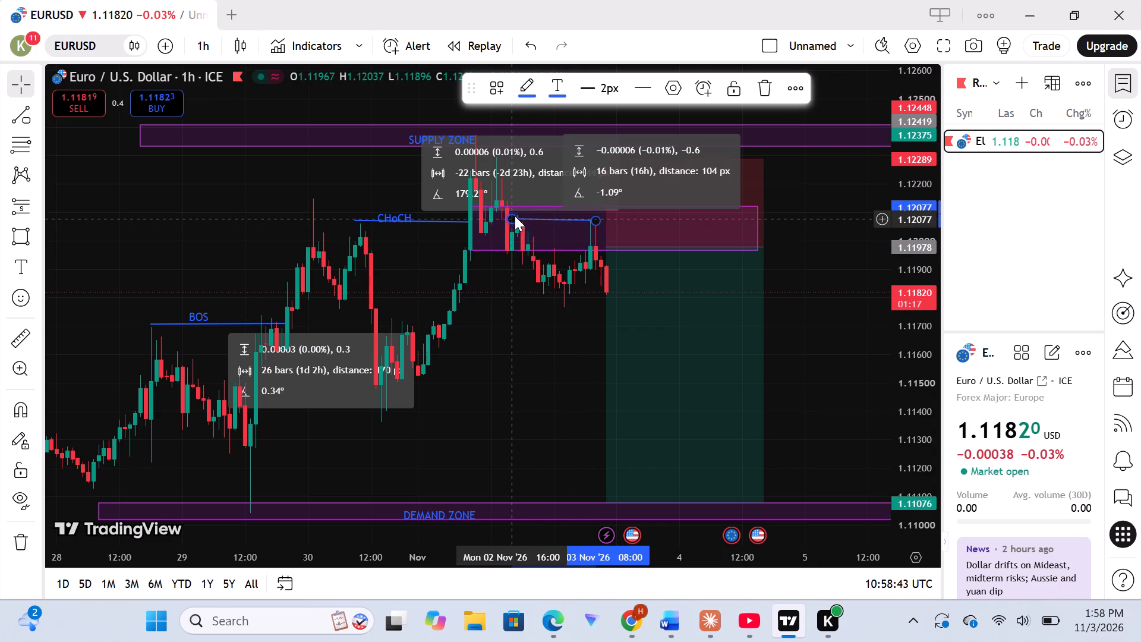
pyautogui.moveTo(515, 216); pyautogui.dragTo(515, 220)
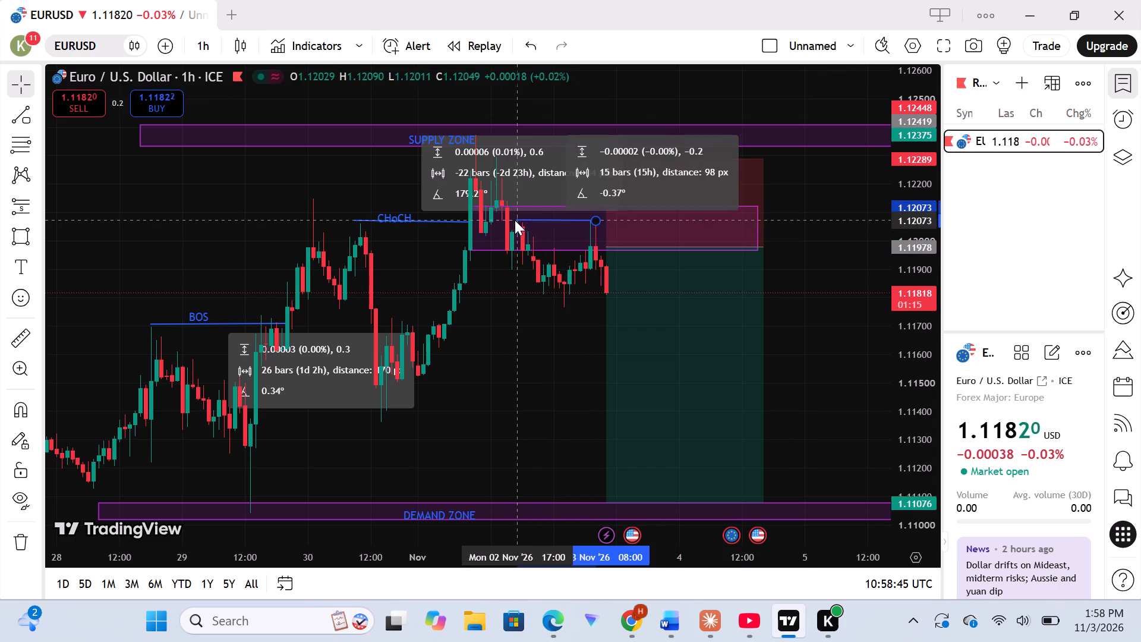
pyautogui.moveTo(515, 220); pyautogui.dragTo(514, 219)
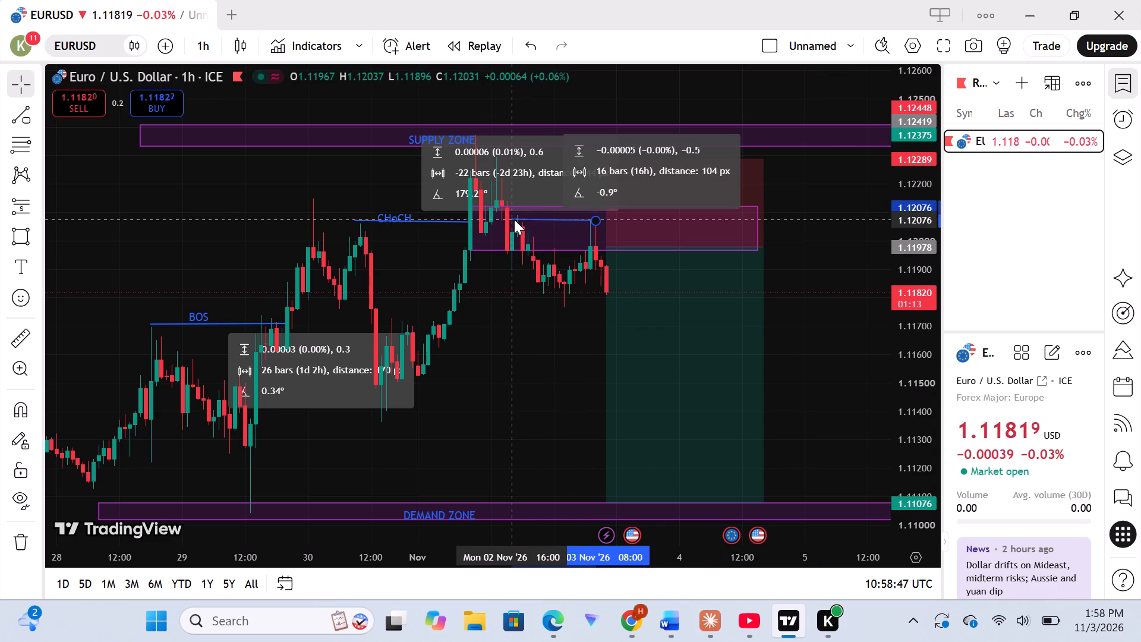
pyautogui.moveTo(514, 219); pyautogui.dragTo(514, 221)
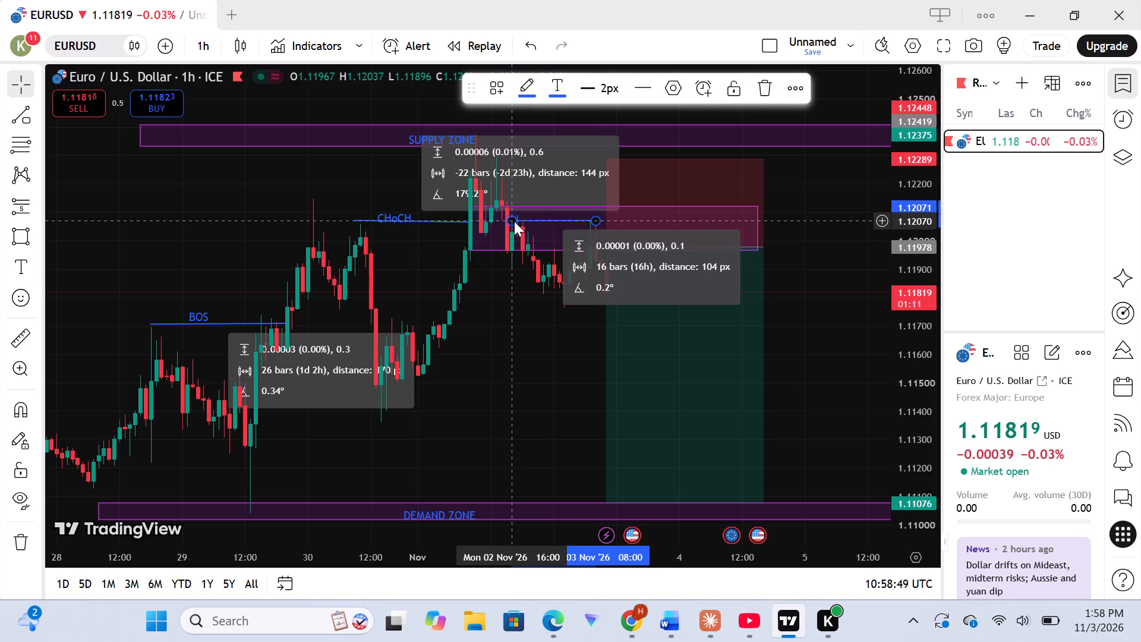
pyautogui.click(514, 221)
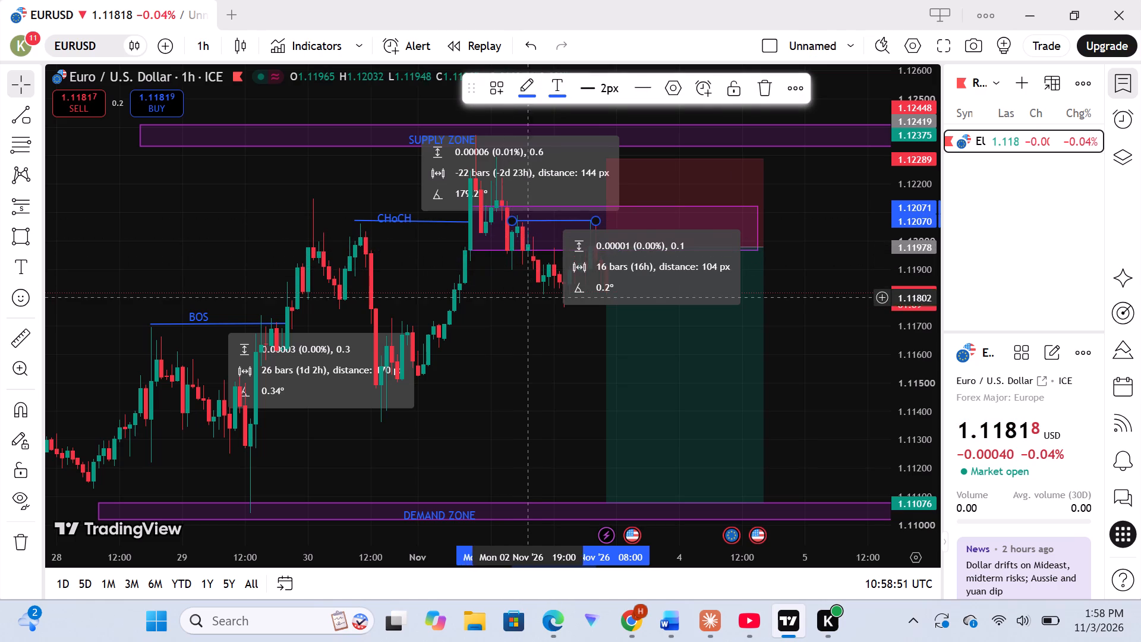
# Add the text label "FVG" inside the unlabelled zone rectangle below the supply zone, at about 1.12053 on 3 Nov 12:00.
pyautogui.click(532, 301)
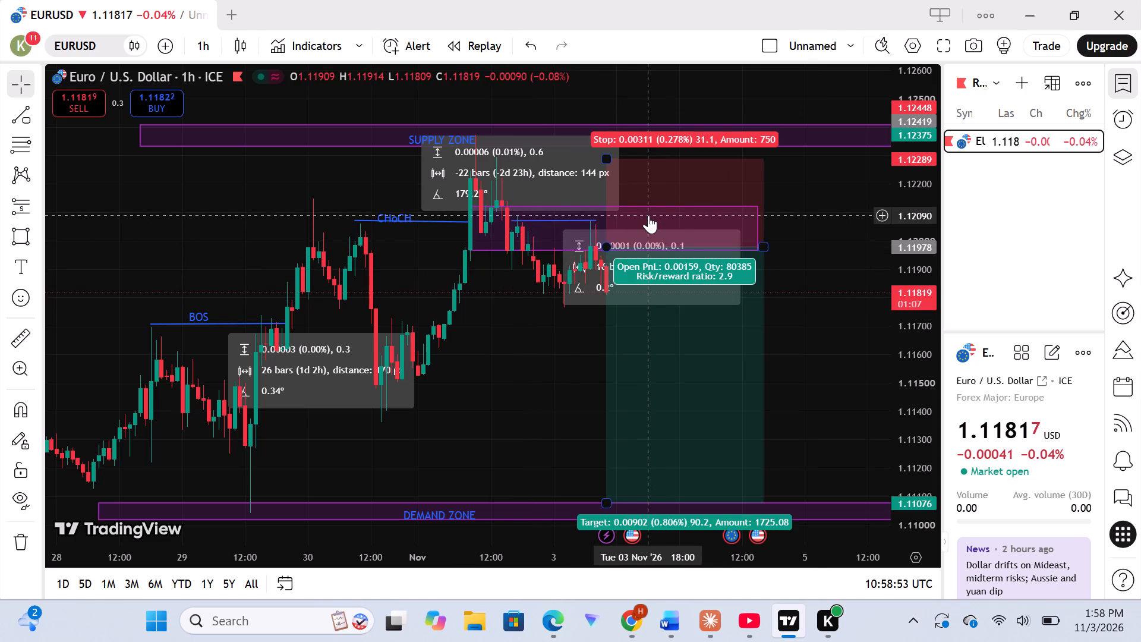
pyautogui.click(648, 215)
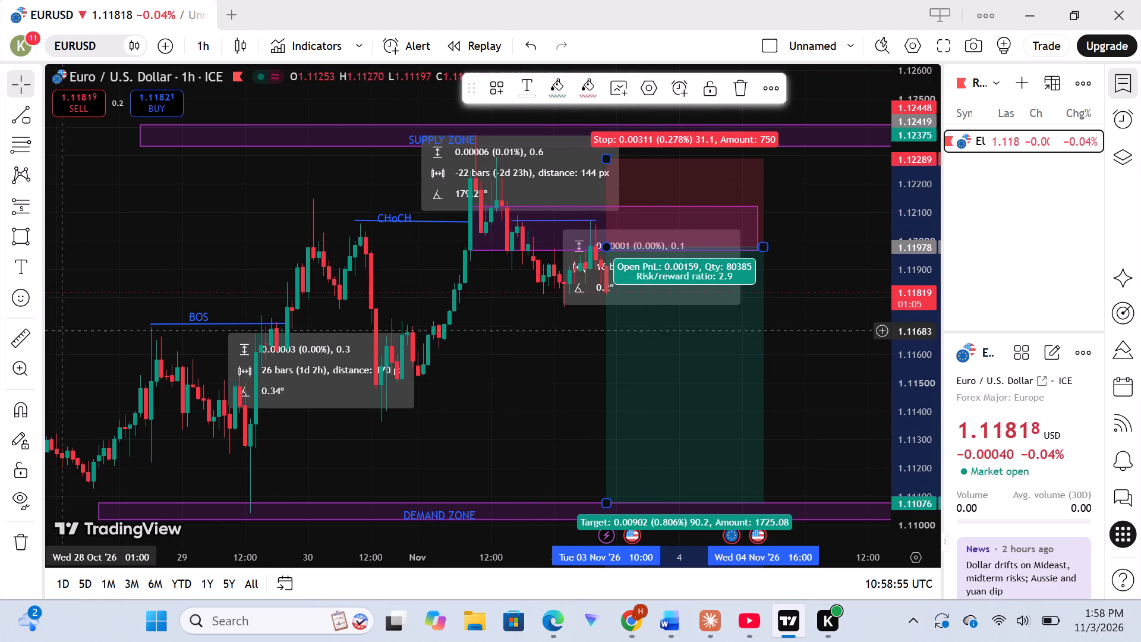
pyautogui.click(13, 260)
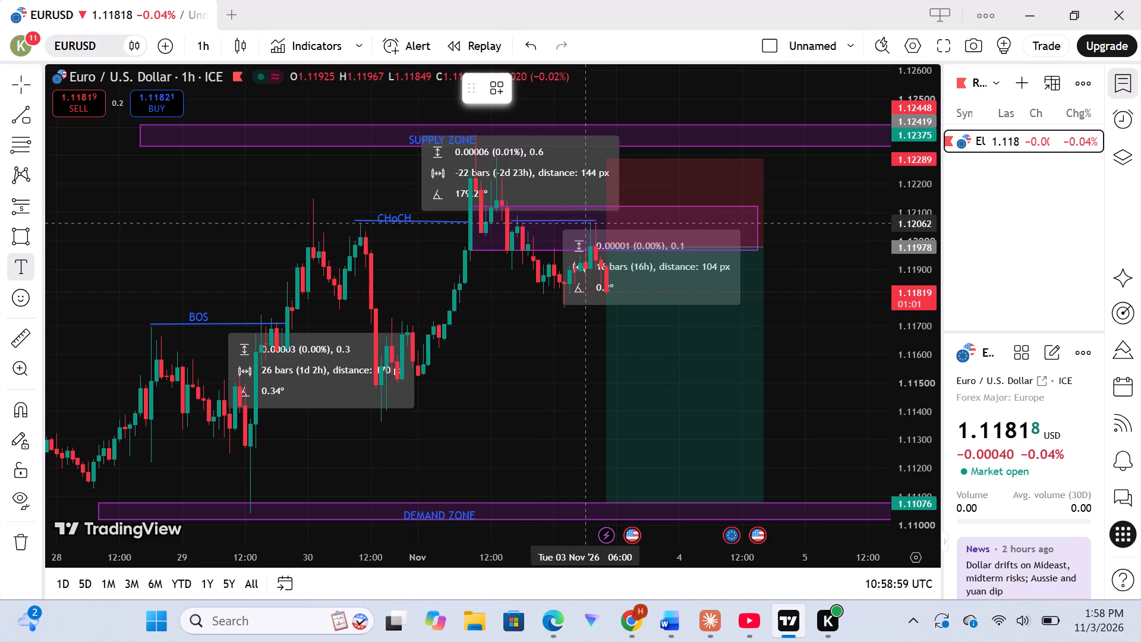
pyautogui.click(619, 226)
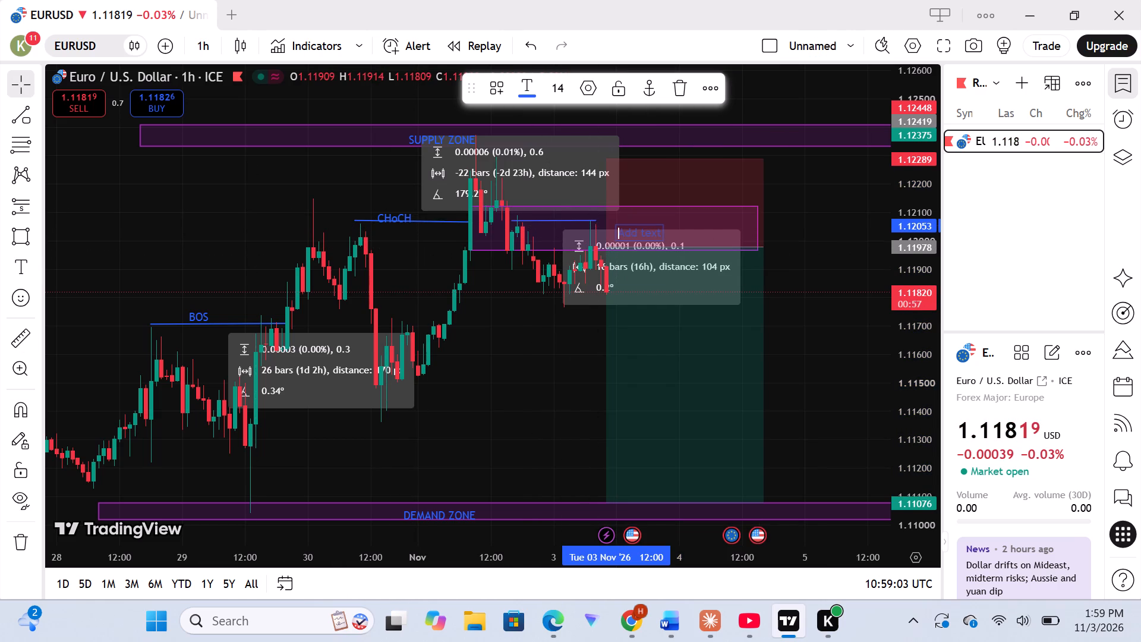
pyautogui.write('FVG')
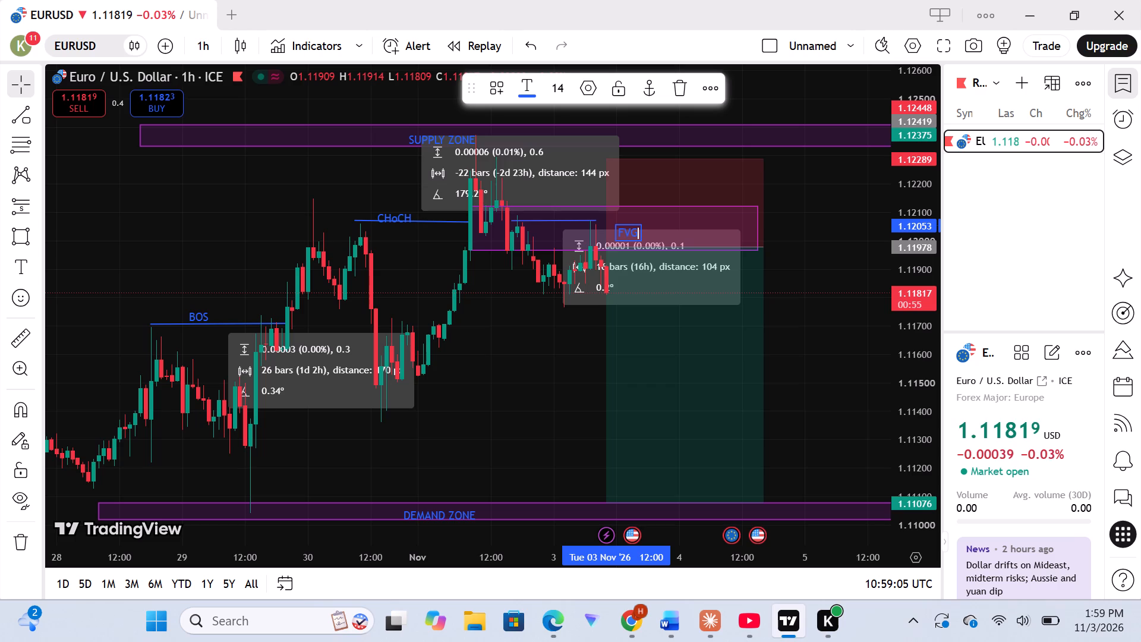
pyautogui.click(815, 273)
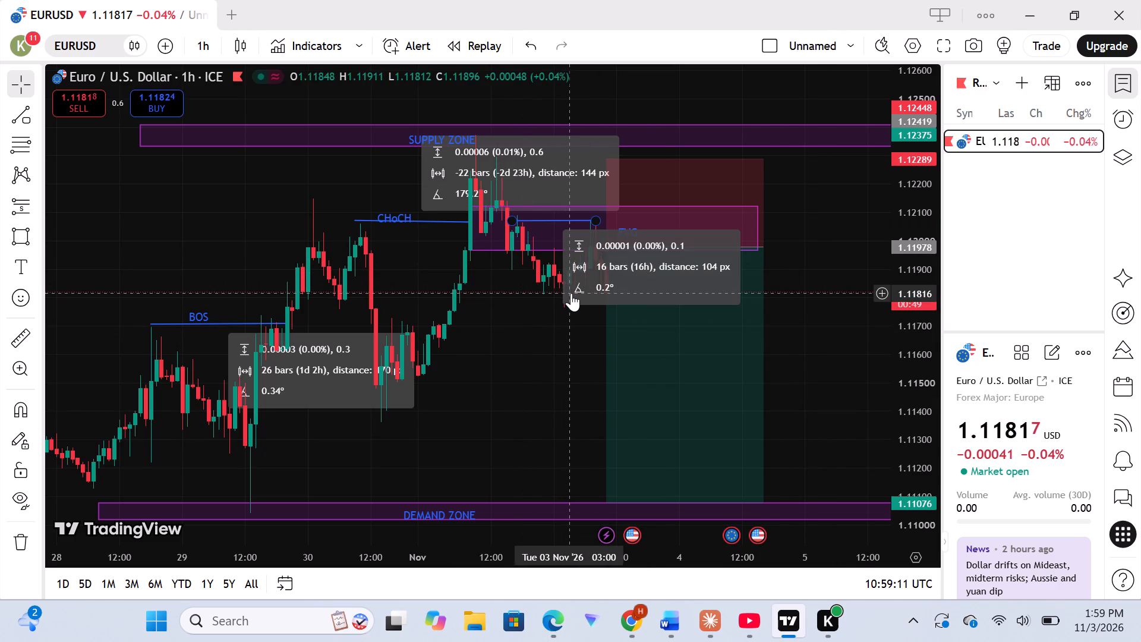
# Move the short position so its entry sits at about 1.11964, starting at 3 Nov 09:00 and ending at 4 Nov 15:00.
pyautogui.click(625, 281)
pyautogui.moveTo(625, 281); pyautogui.dragTo(626, 282)
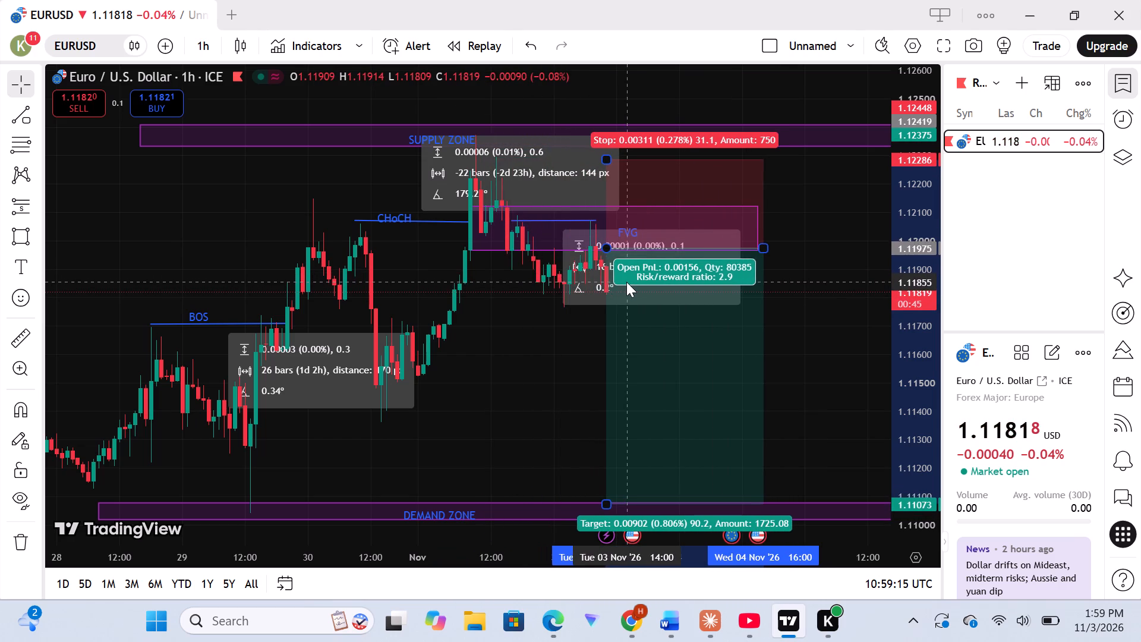
pyautogui.moveTo(626, 282); pyautogui.dragTo(619, 284)
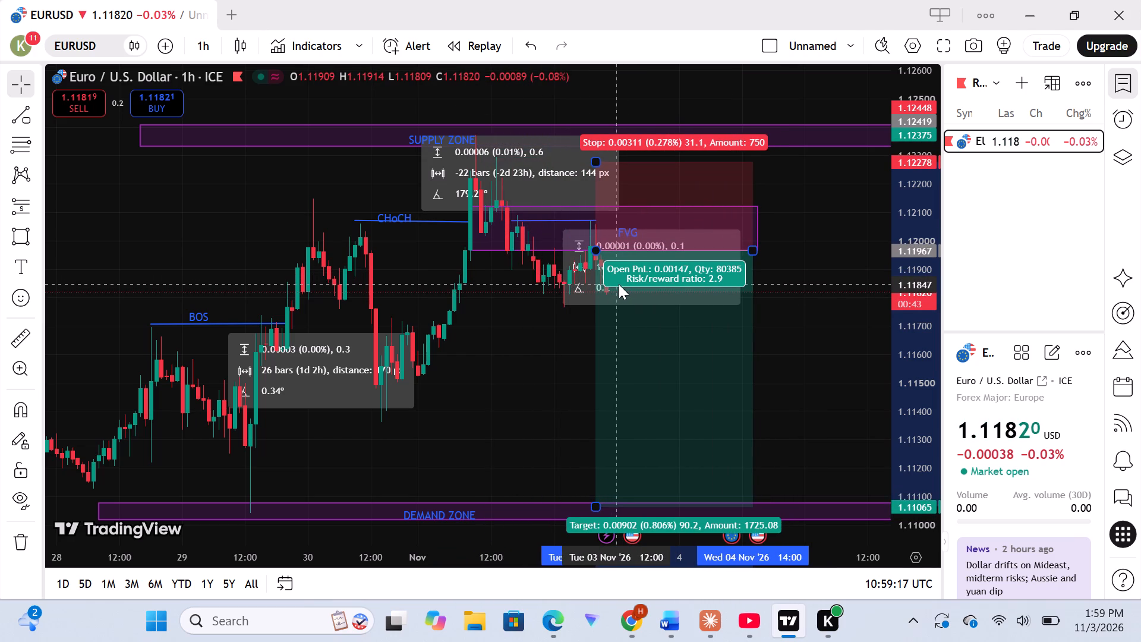
pyautogui.moveTo(619, 284); pyautogui.dragTo(620, 285)
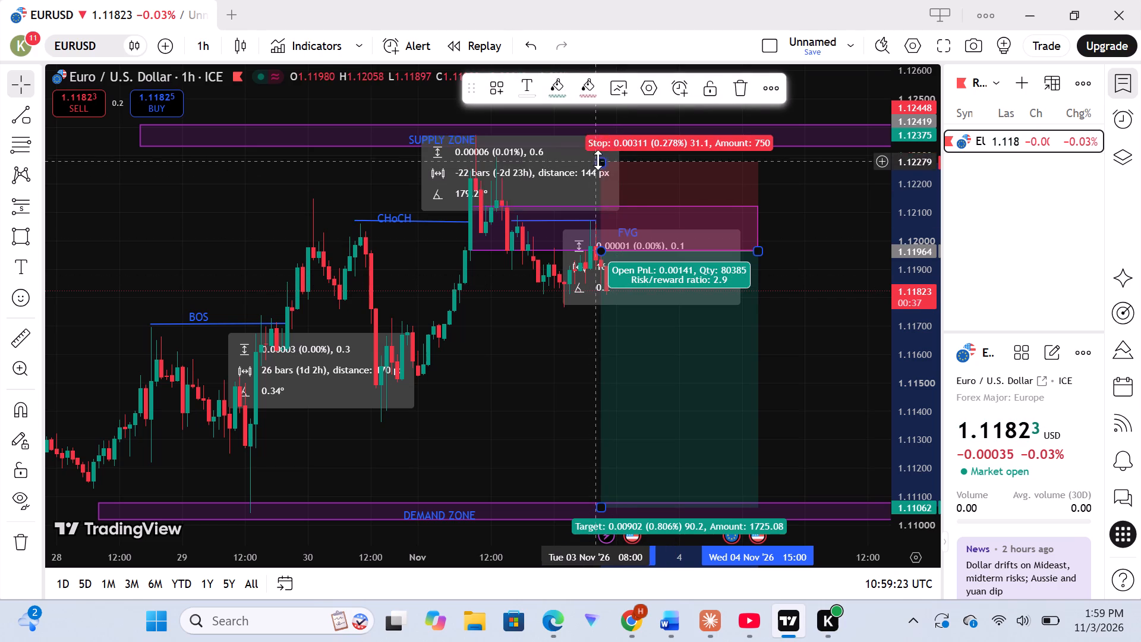
# Adjust the short position's stop to about 1.12217 and its target to about 1.11084, just above the demand zone.
pyautogui.moveTo(600, 161); pyautogui.dragTo(601, 180)
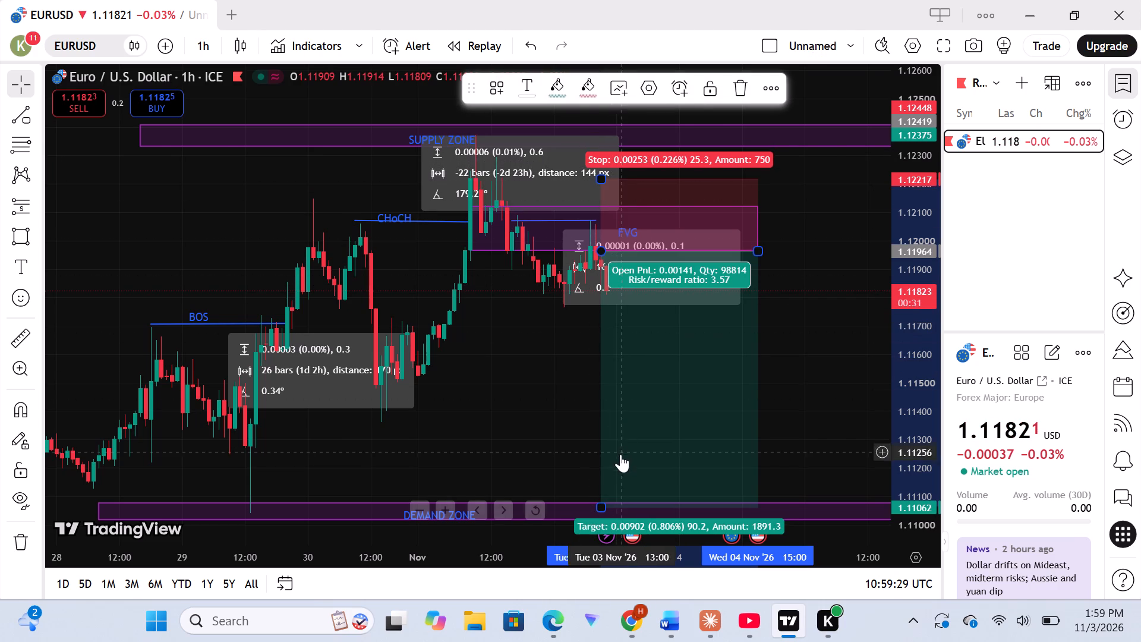
pyautogui.click(600, 503)
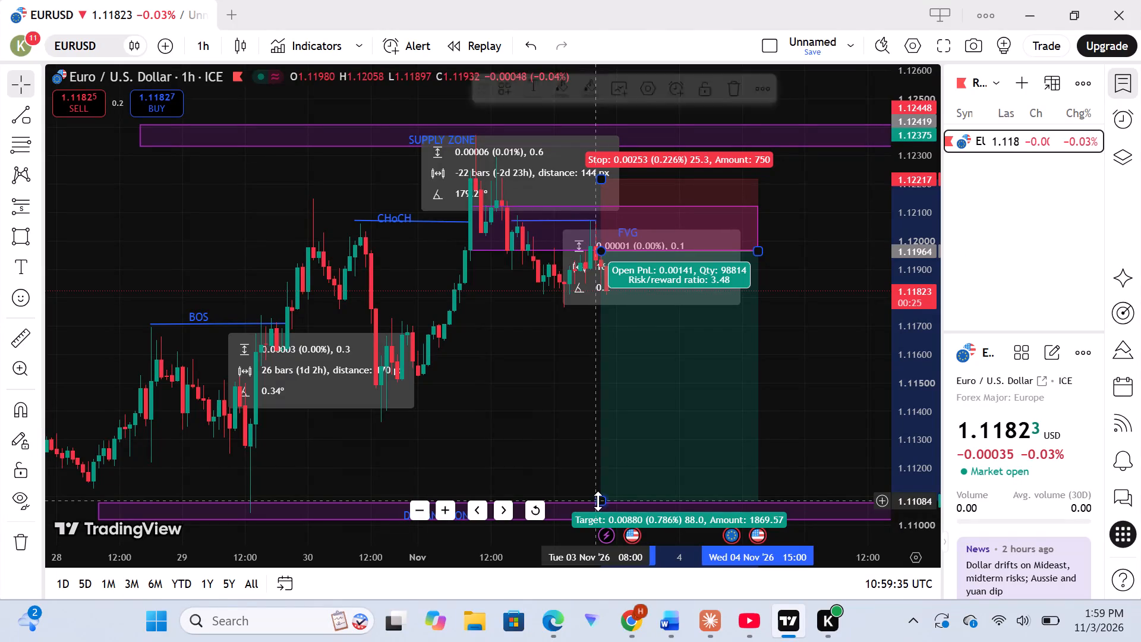
pyautogui.click(525, 426)
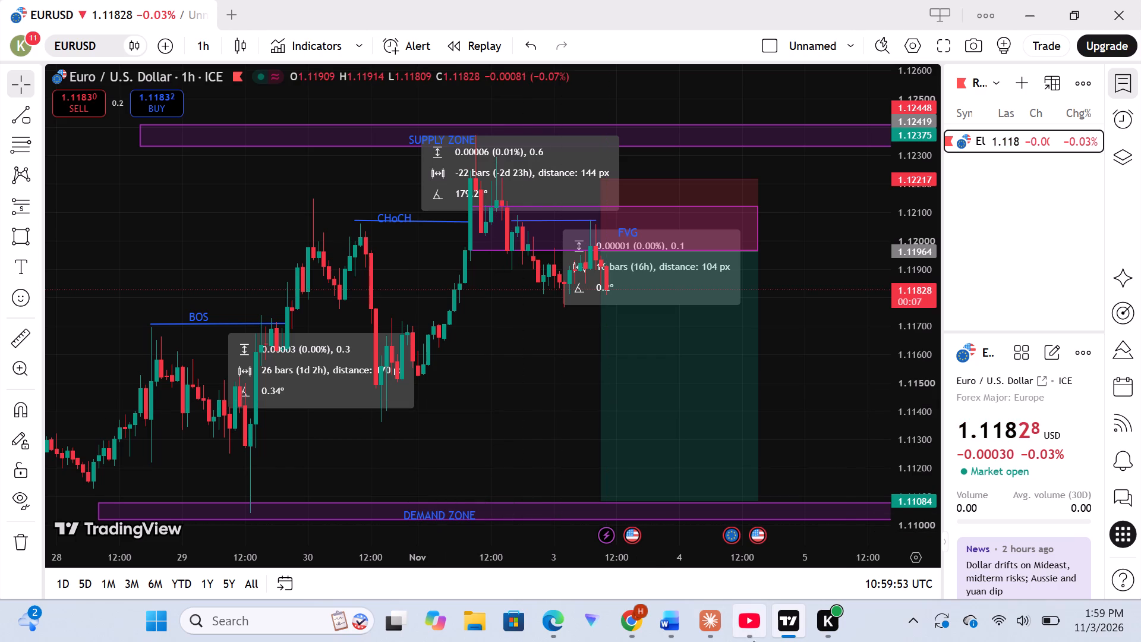
# Switch to YouTube, replay "Baba Asante Sina cha Kulipa wewe Lyrics" from the beginning, and return to TradingView.
pyautogui.click(739, 625)
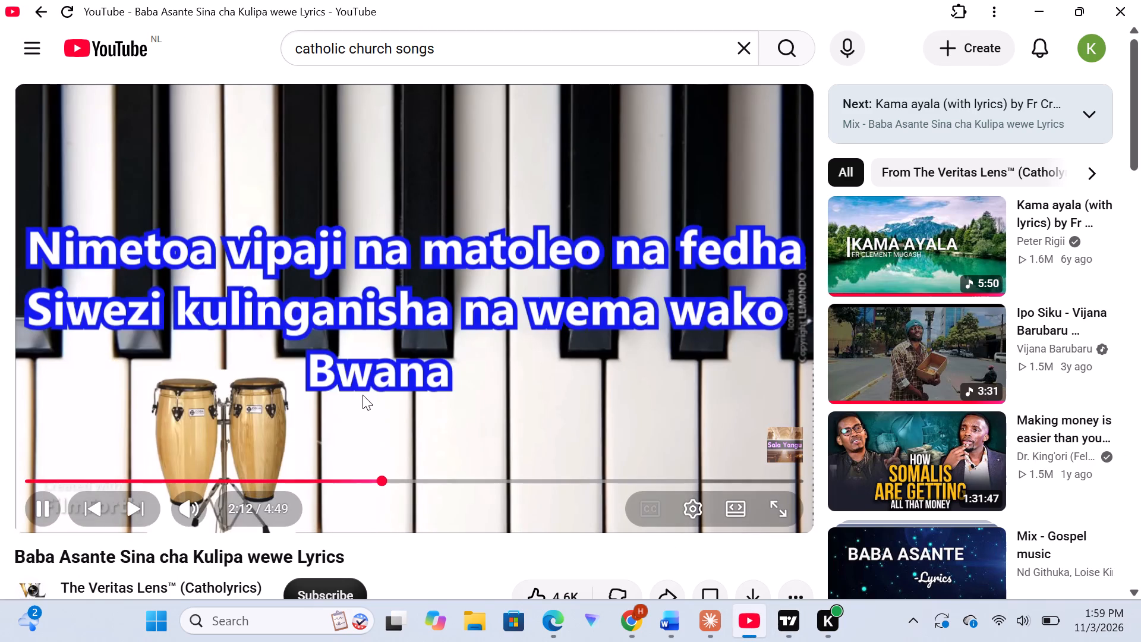
pyautogui.click(97, 497)
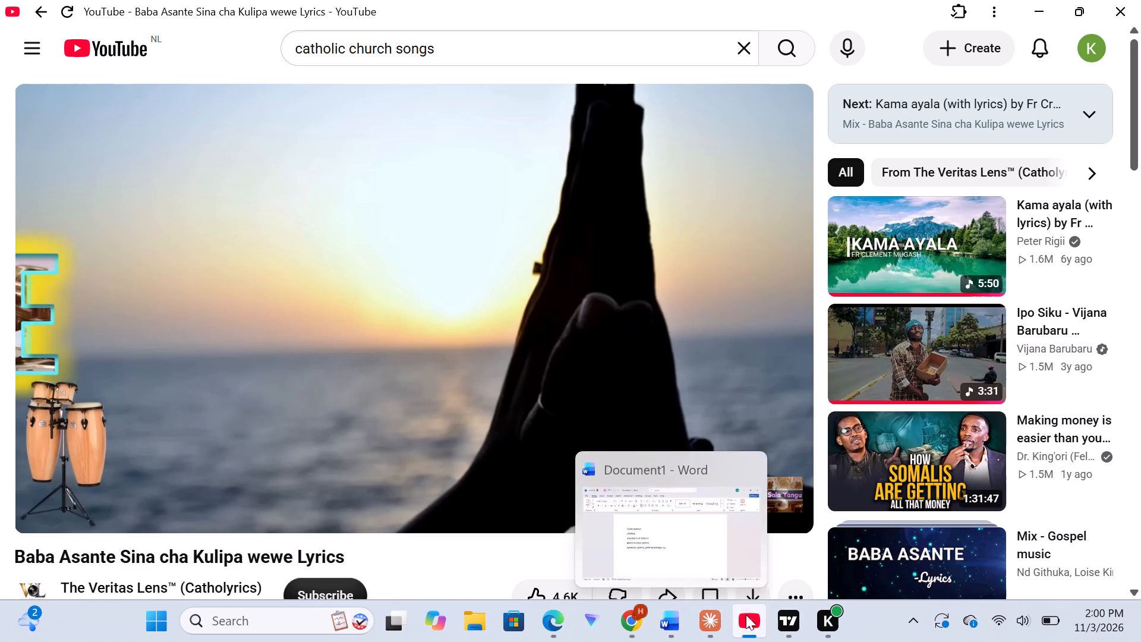
pyautogui.click(793, 631)
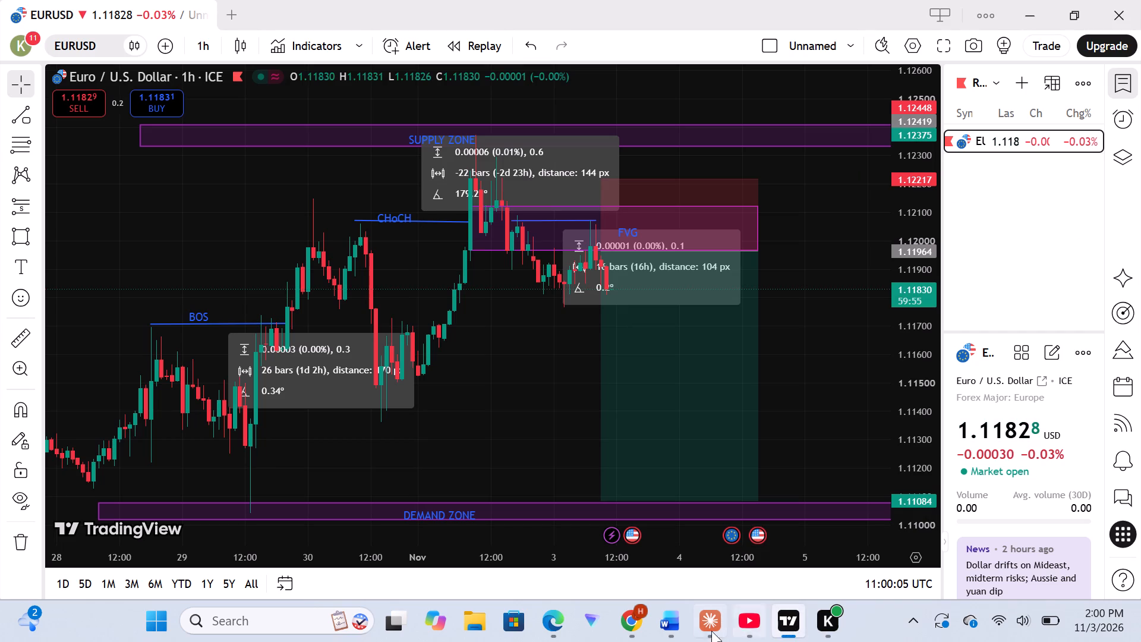
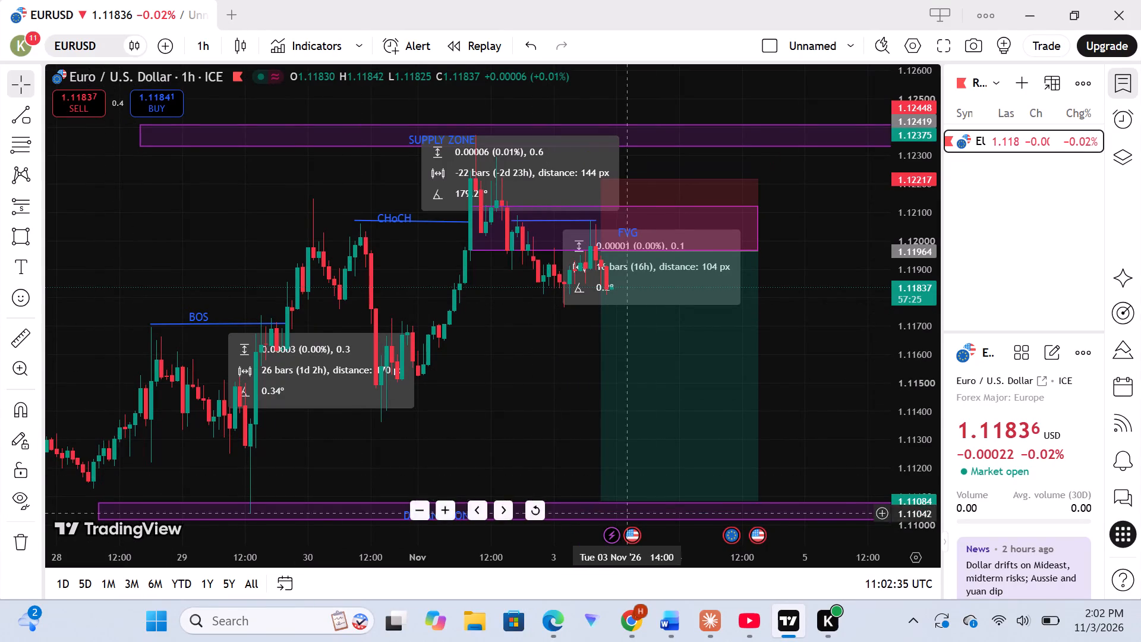
# Switch to YouTube, skip to the next video in the mix, "Kama ayala (with lyrics)", and return to TradingView.
pyautogui.click(745, 621)
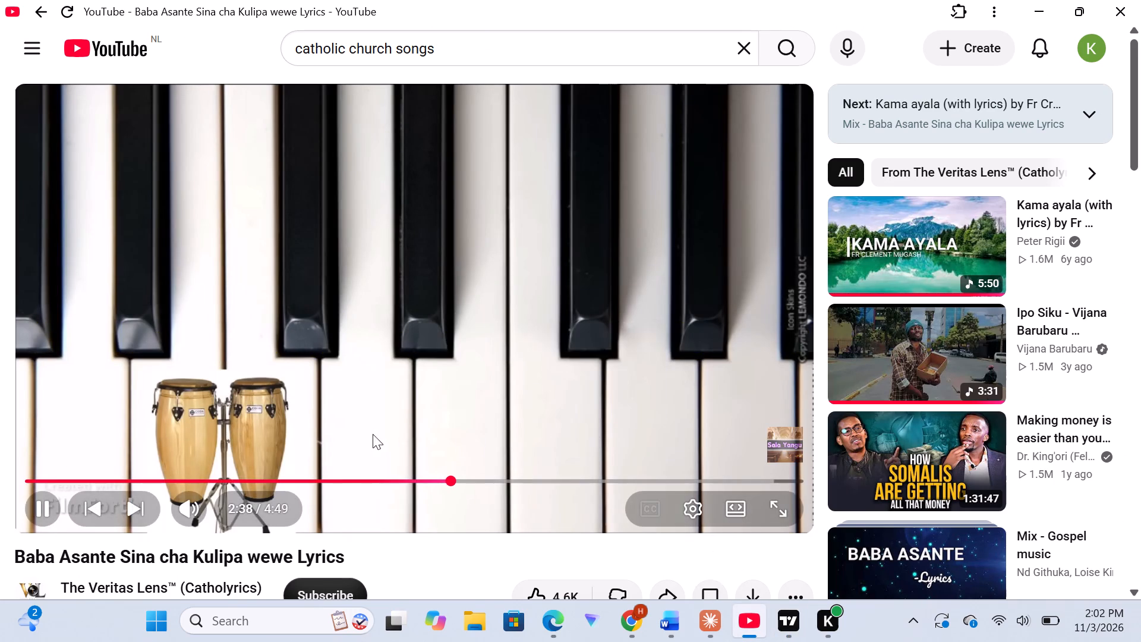
pyautogui.click(134, 503)
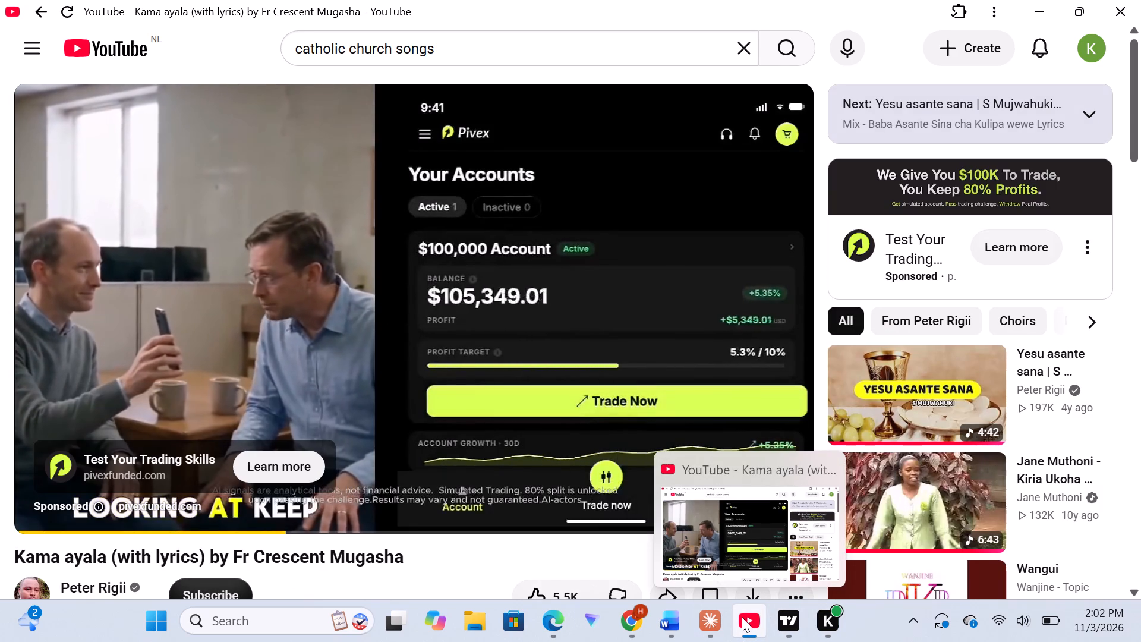
pyautogui.click(781, 618)
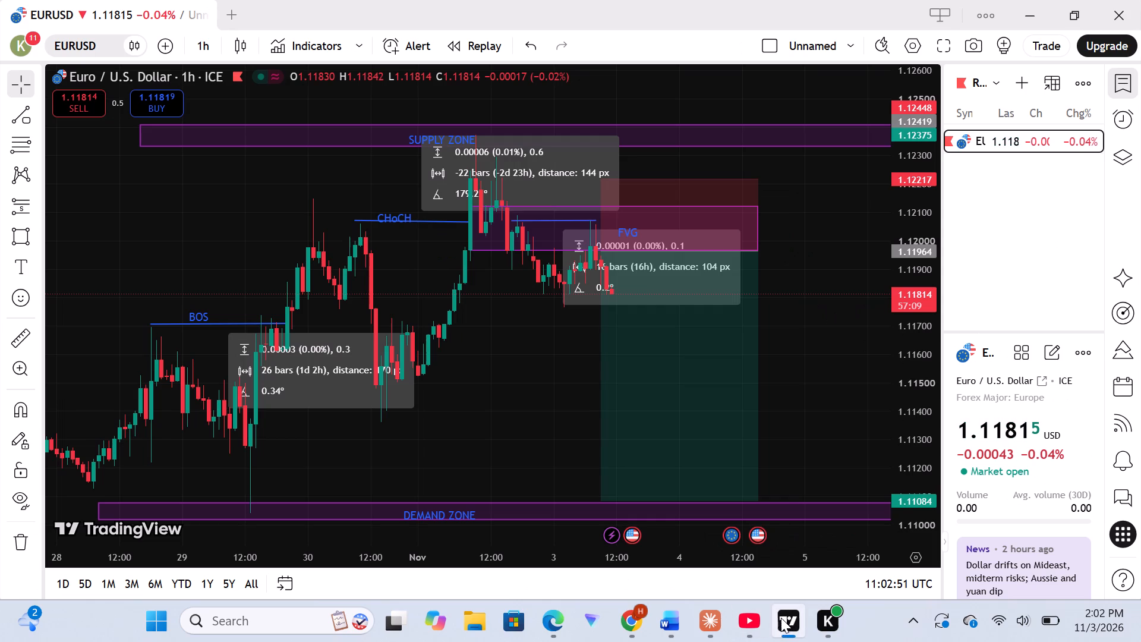
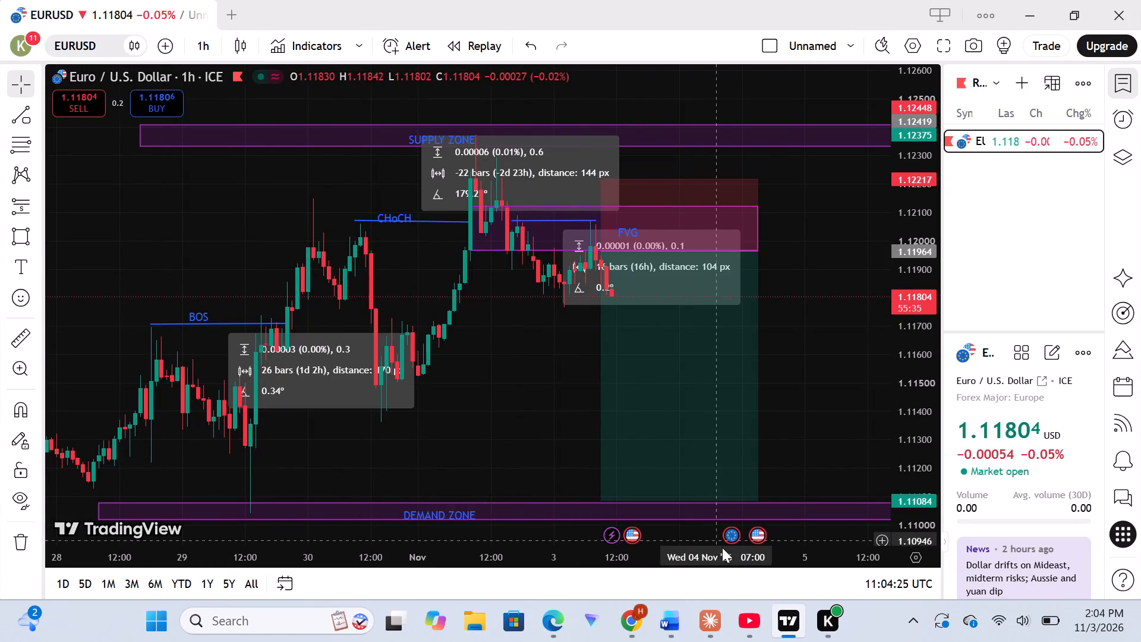
# Switch to YouTube and skip the sponsored ad playing before "Kama ayala (with lyrics)".
pyautogui.click(743, 618)
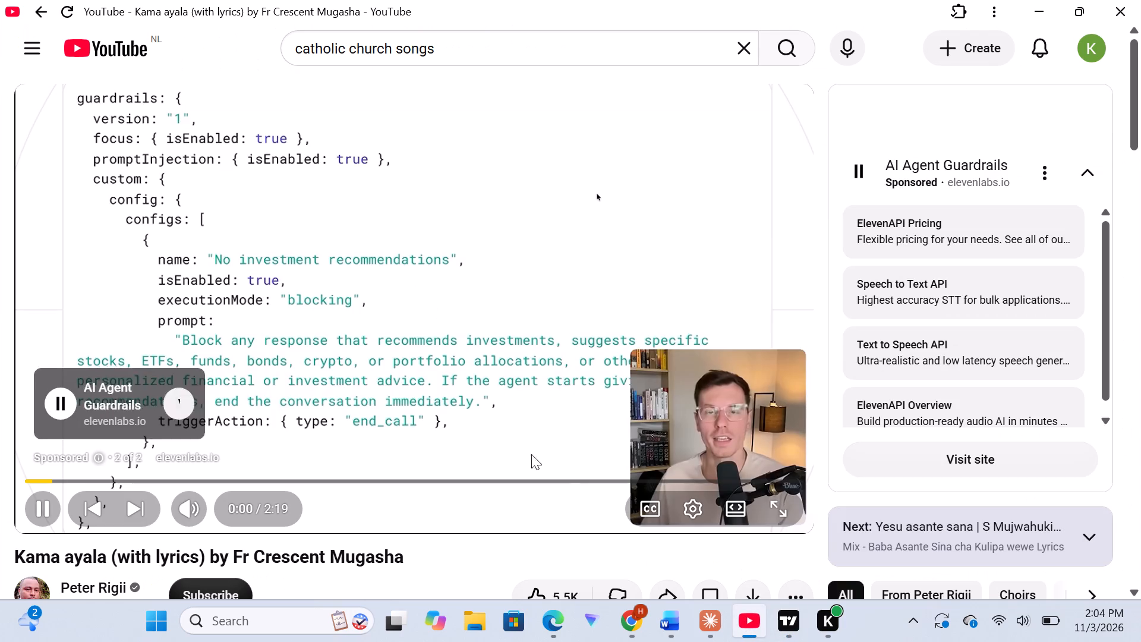
pyautogui.click(739, 451)
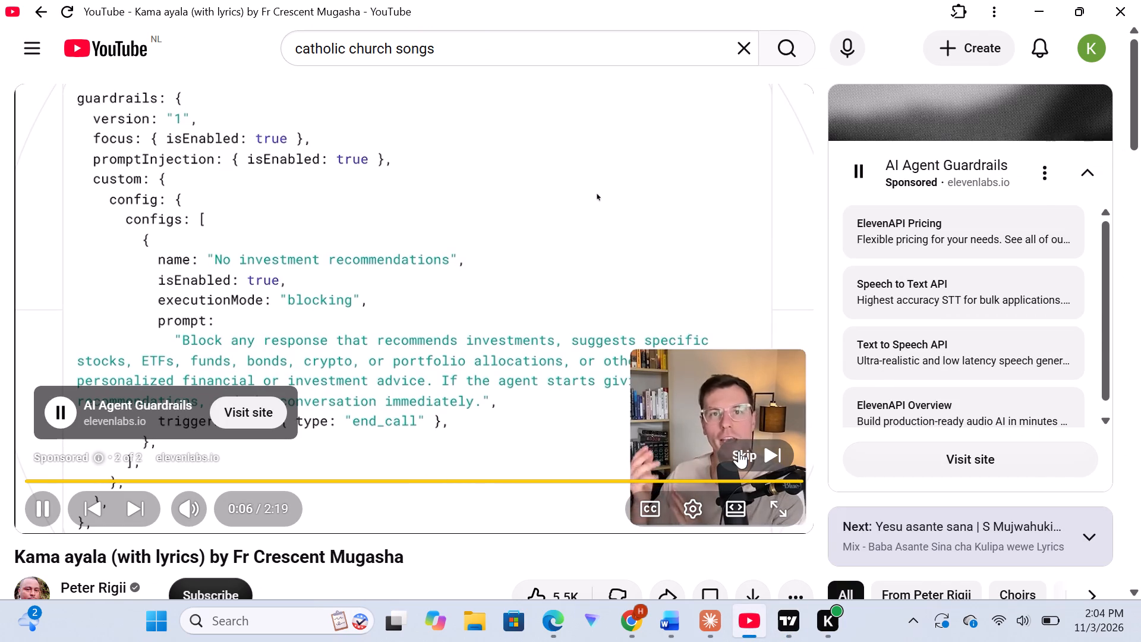
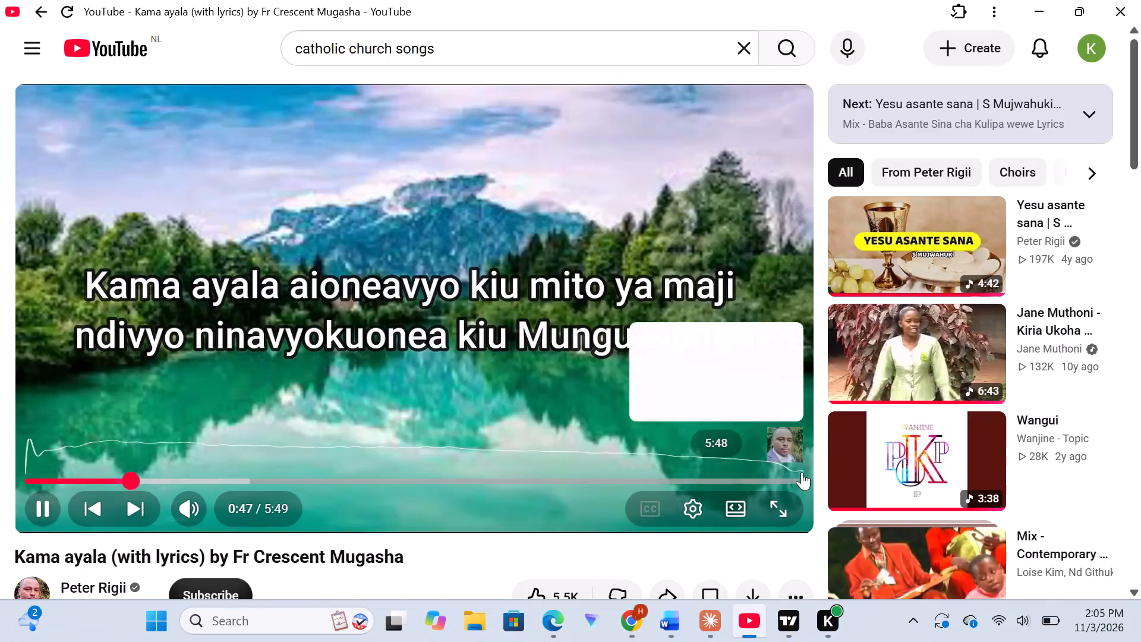
# Switch back to TradingView to view the marked-up EURUSD 1-hour chart.
pyautogui.click(789, 618)
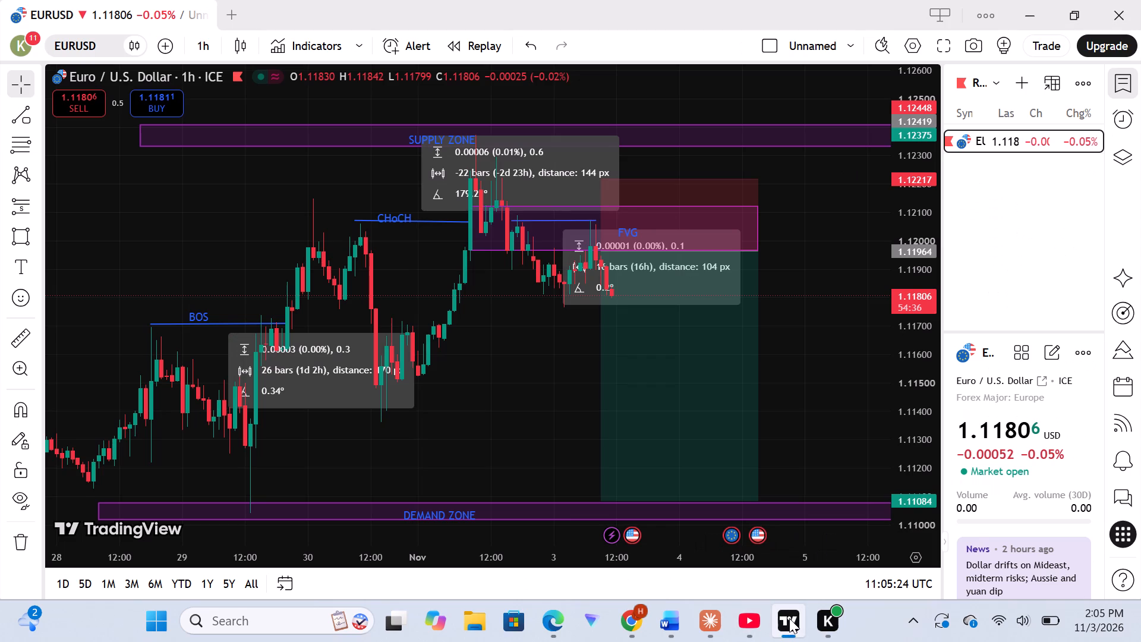
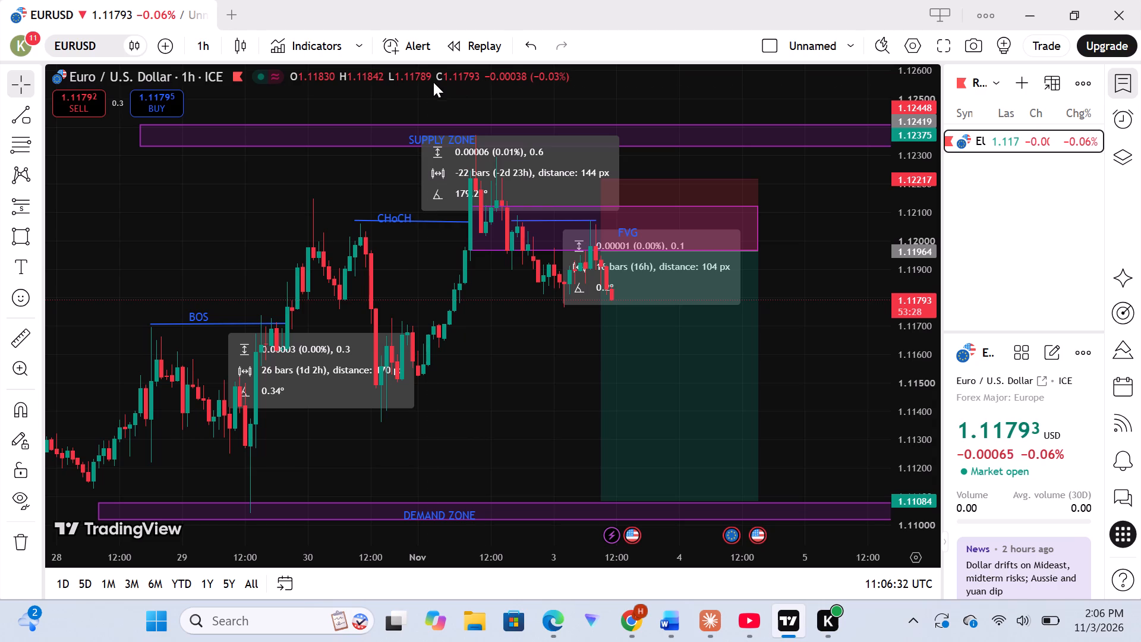
# Review the EURUSD 1-hour price history back to mid-October, and return to the short position and marked zones.
pyautogui.hscroll(5, 190, 237)
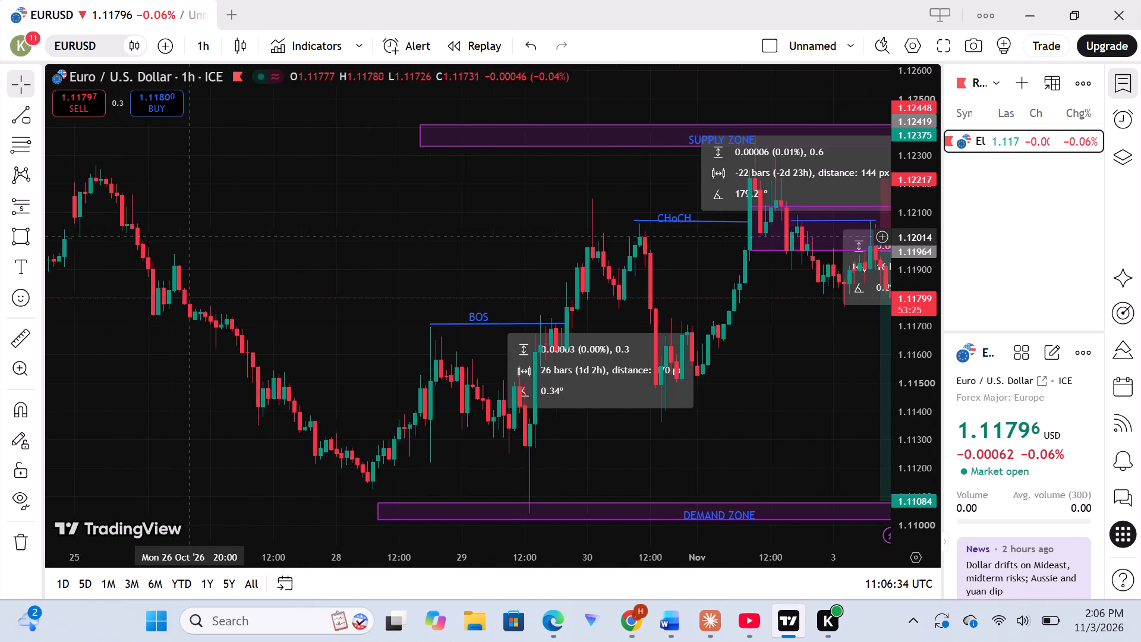
pyautogui.hscroll(9, 190, 237)
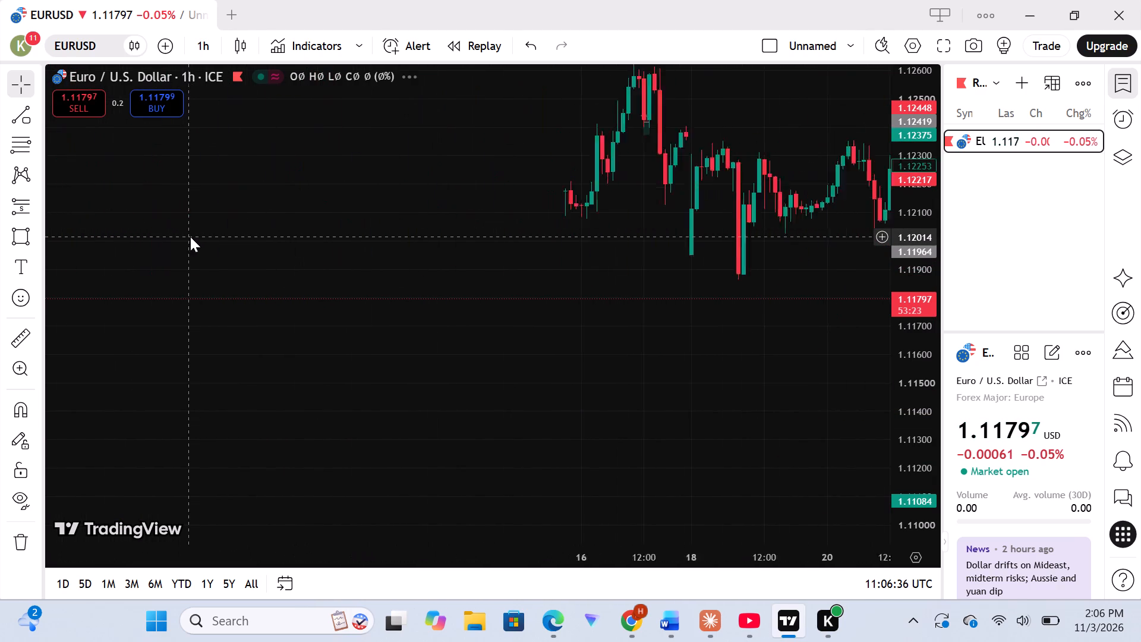
pyautogui.hscroll(1, 190, 237)
pyautogui.hscroll(-2, 190, 237)
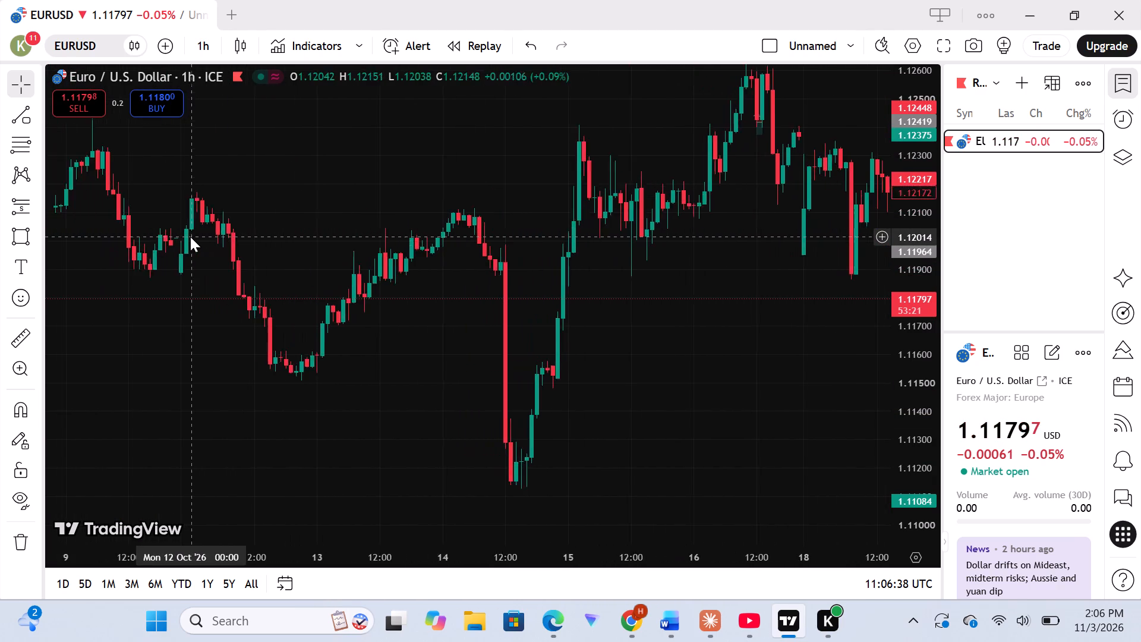
pyautogui.hscroll(-6, 190, 237)
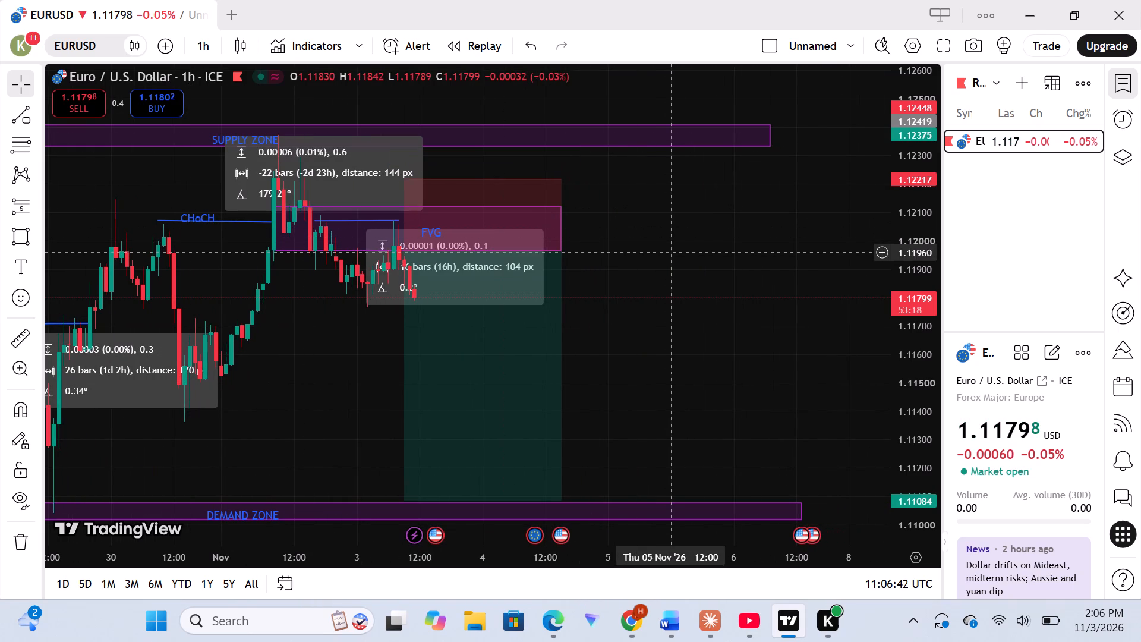
pyautogui.hscroll(-1, 670, 251)
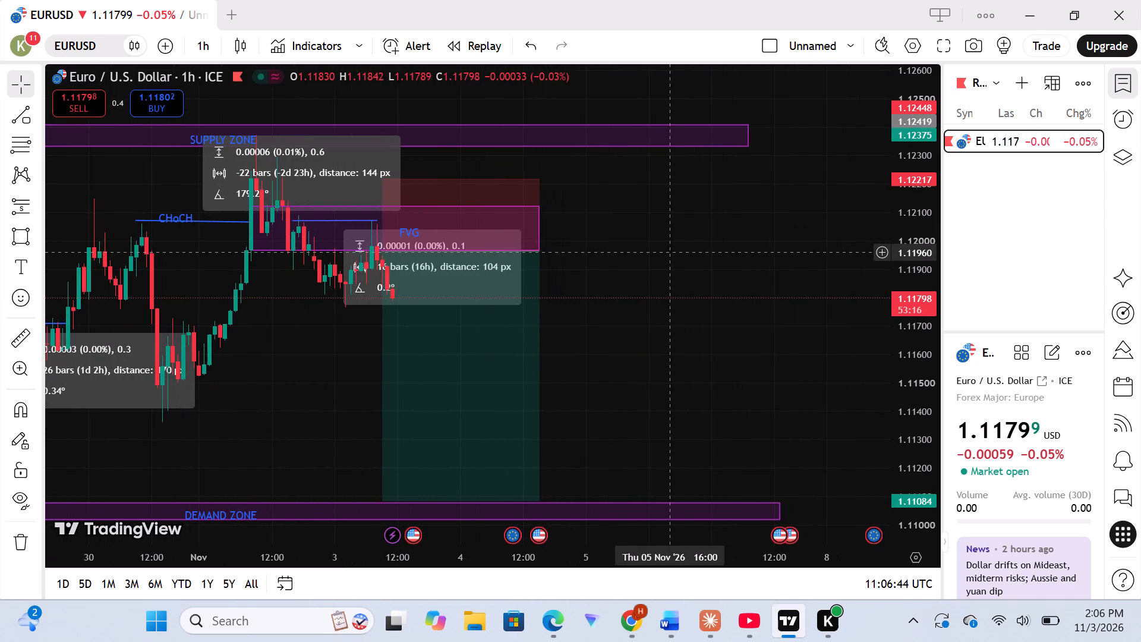
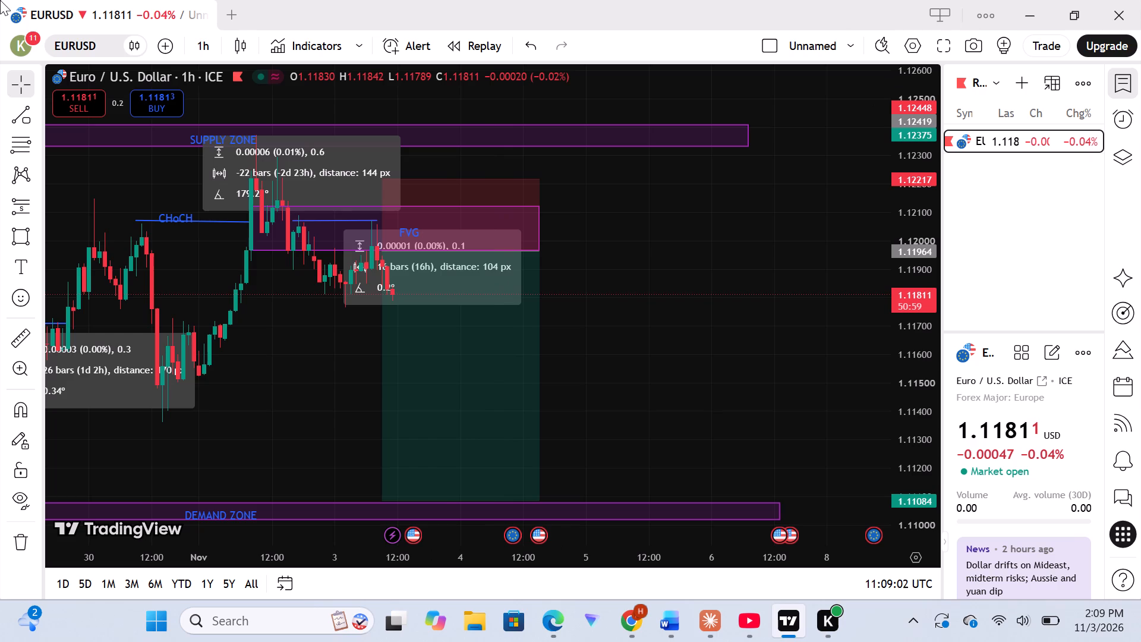
# Open the symbol search for EURUSD, expand its additional data sources, and look through the whole provider list.
pyautogui.click(83, 43)
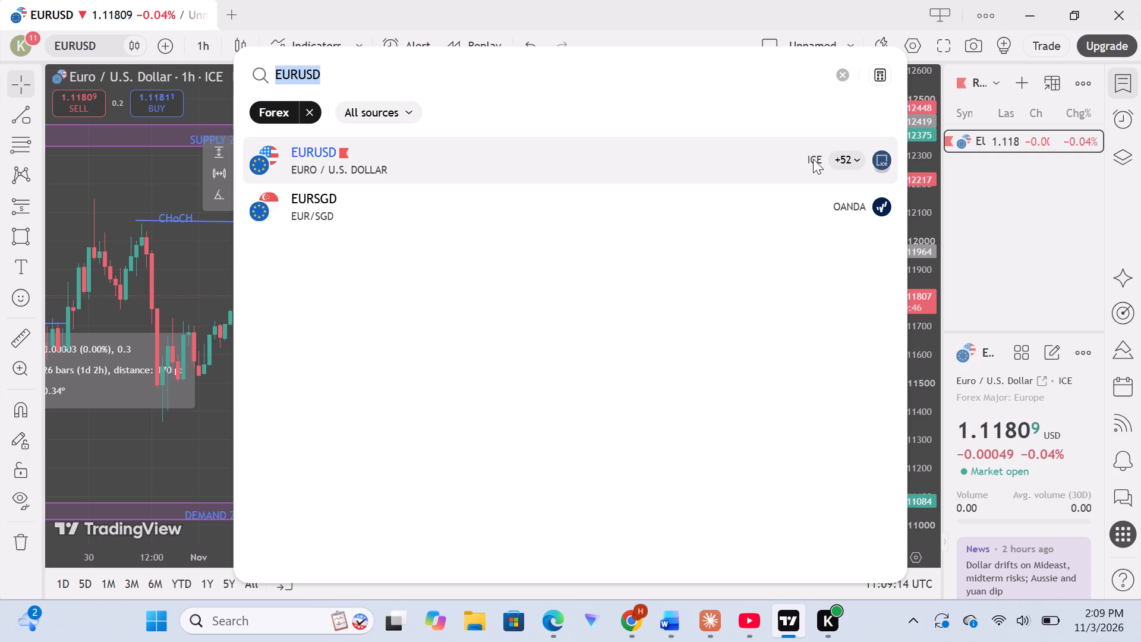
pyautogui.click(853, 160)
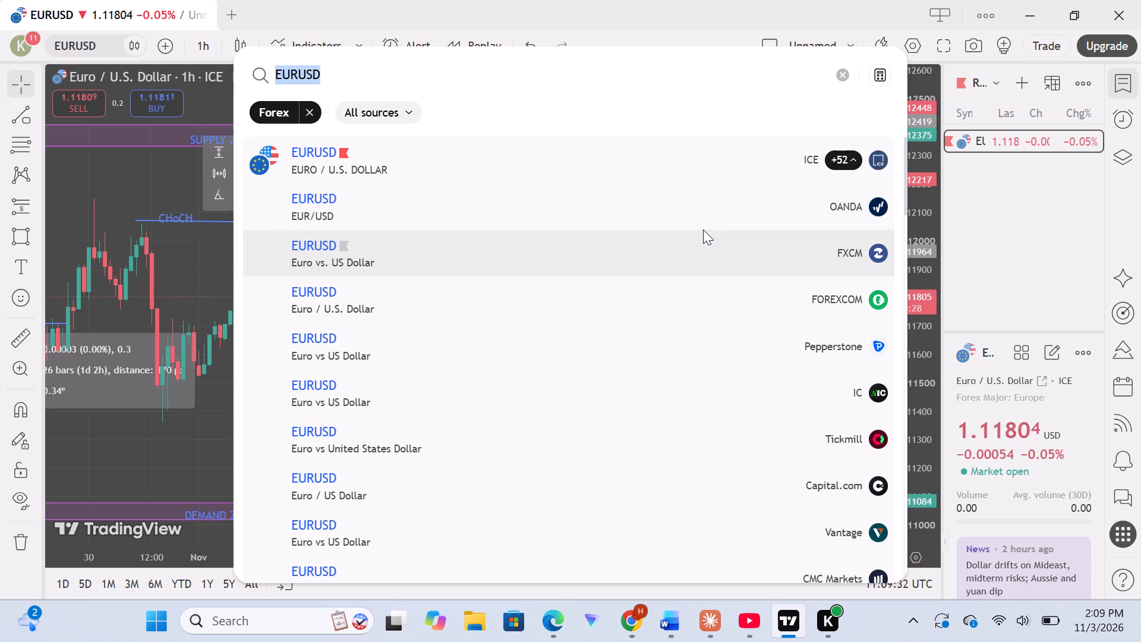
pyautogui.scroll(-1, 562, 408)
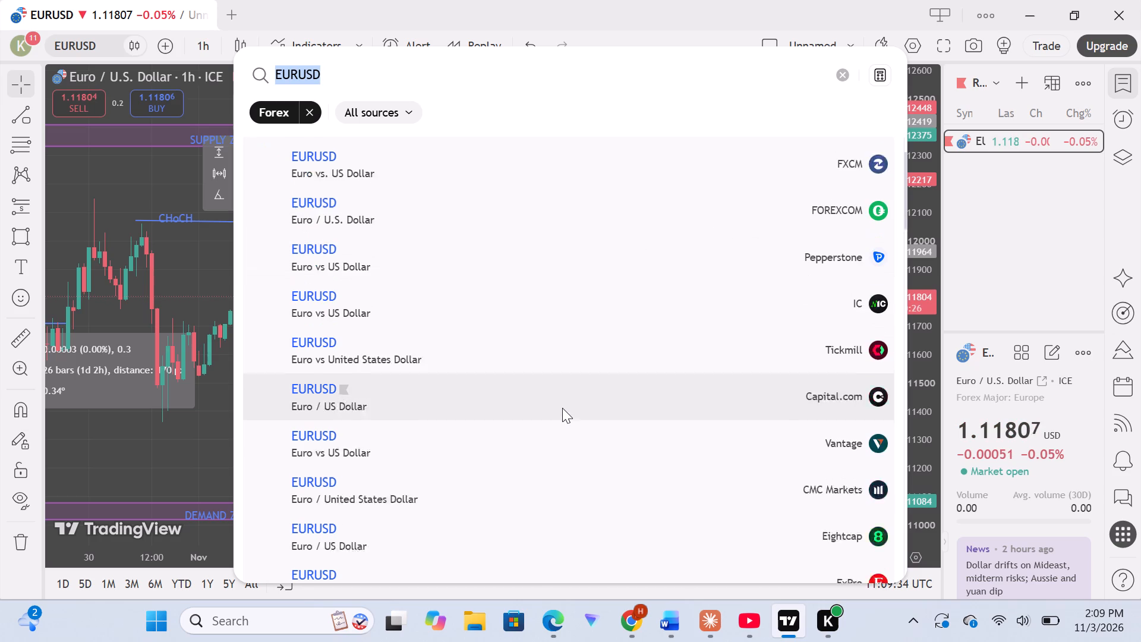
pyautogui.scroll(-3, 562, 408)
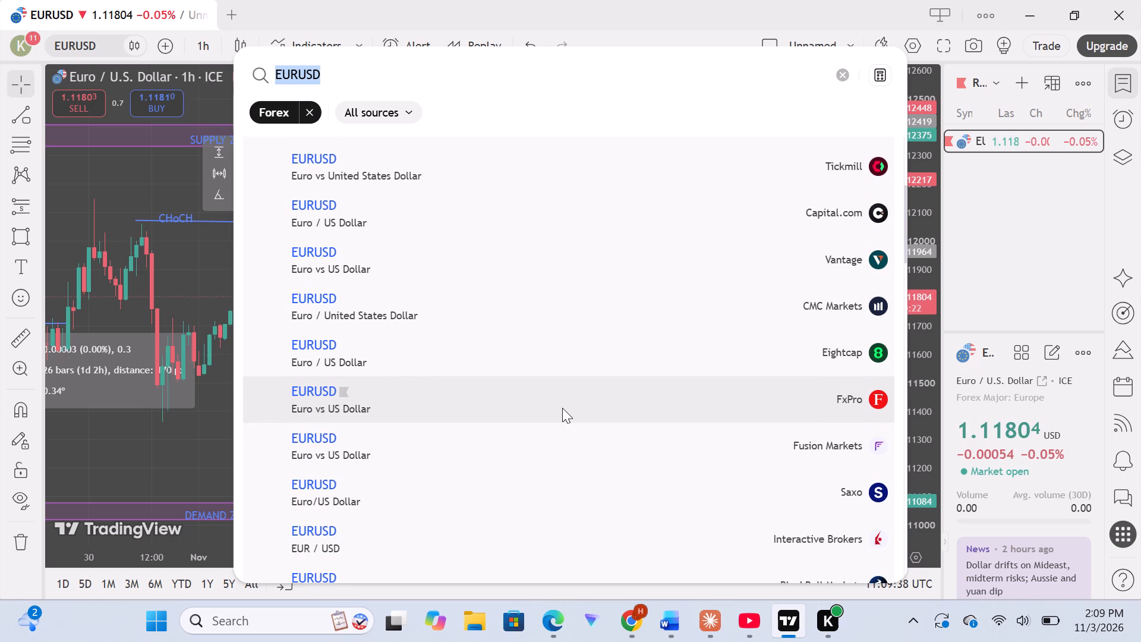
pyautogui.scroll(-3, 562, 408)
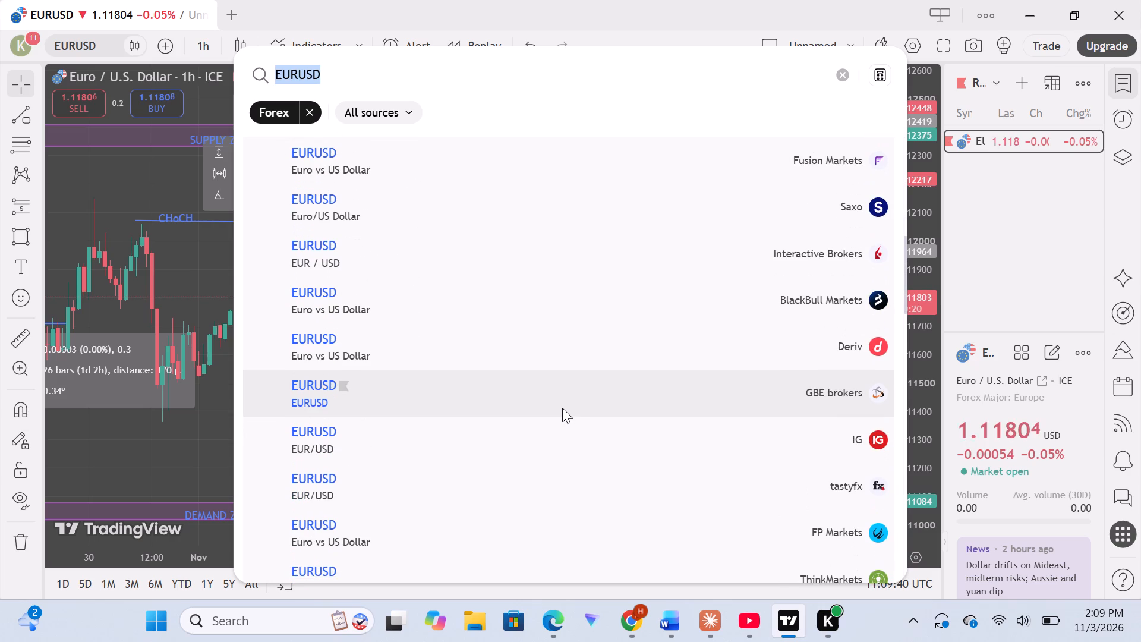
pyautogui.scroll(-4, 562, 408)
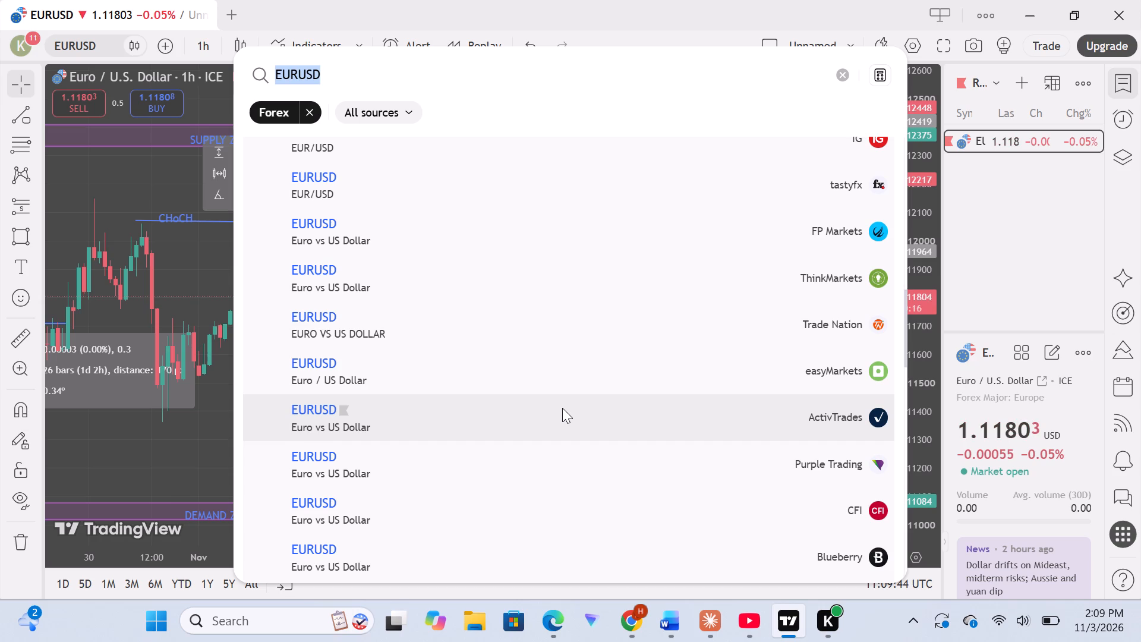
pyautogui.scroll(-3, 562, 408)
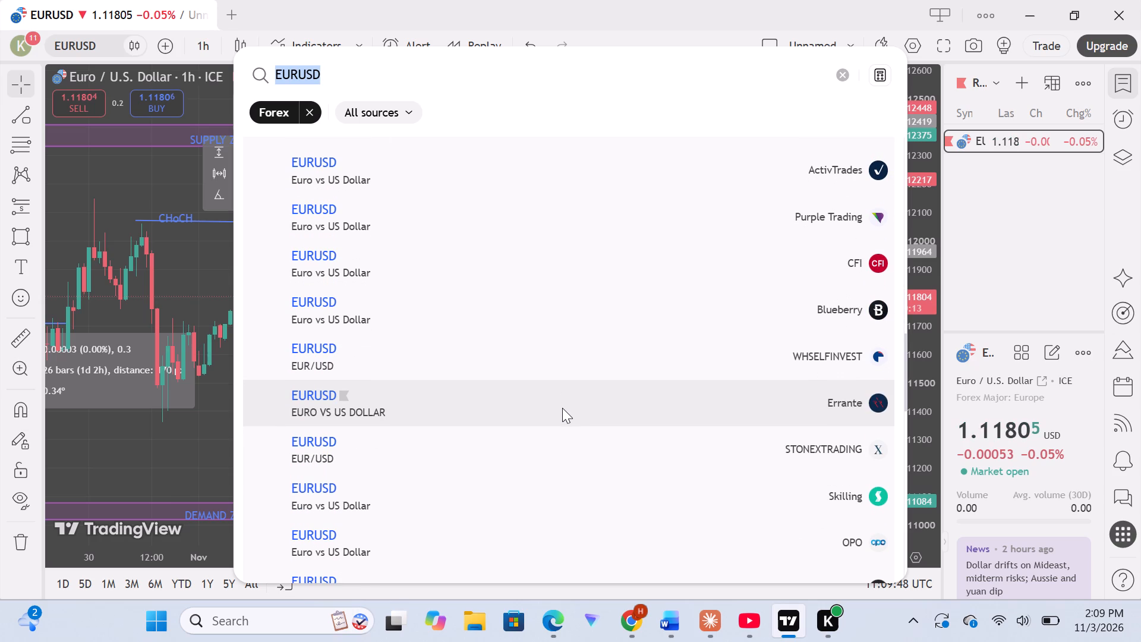
pyautogui.scroll(-2, 562, 408)
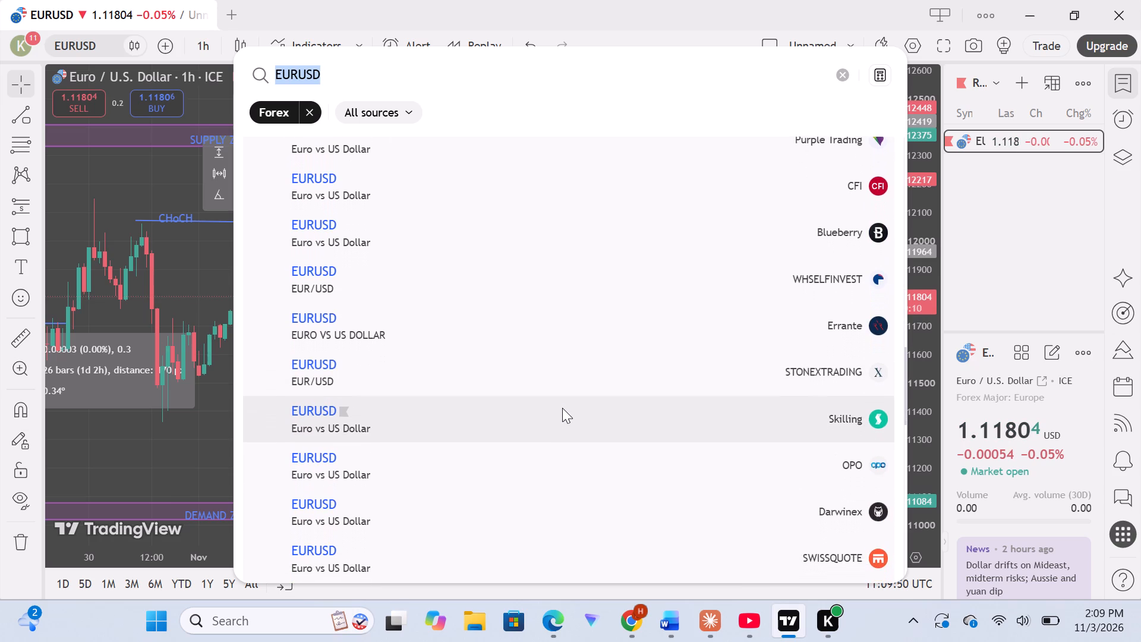
pyautogui.scroll(-11, 562, 408)
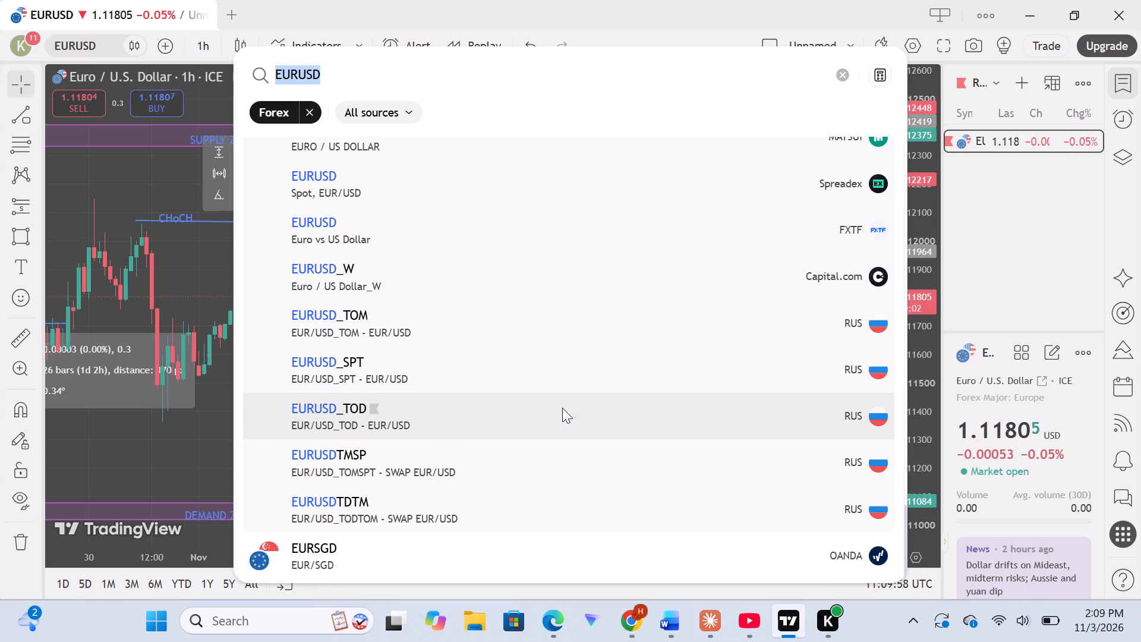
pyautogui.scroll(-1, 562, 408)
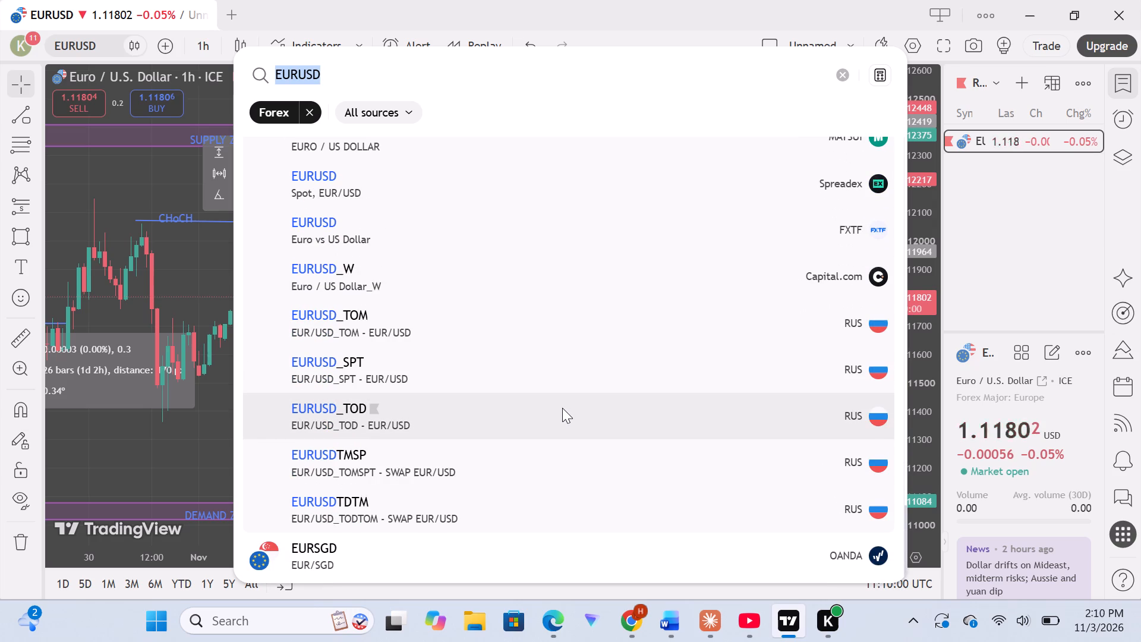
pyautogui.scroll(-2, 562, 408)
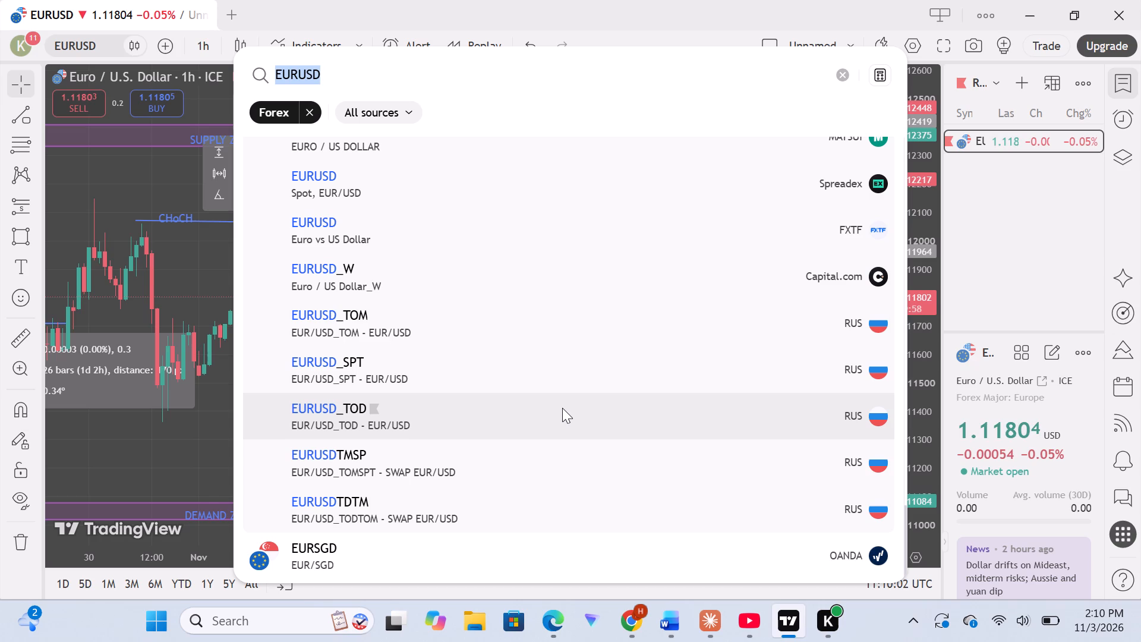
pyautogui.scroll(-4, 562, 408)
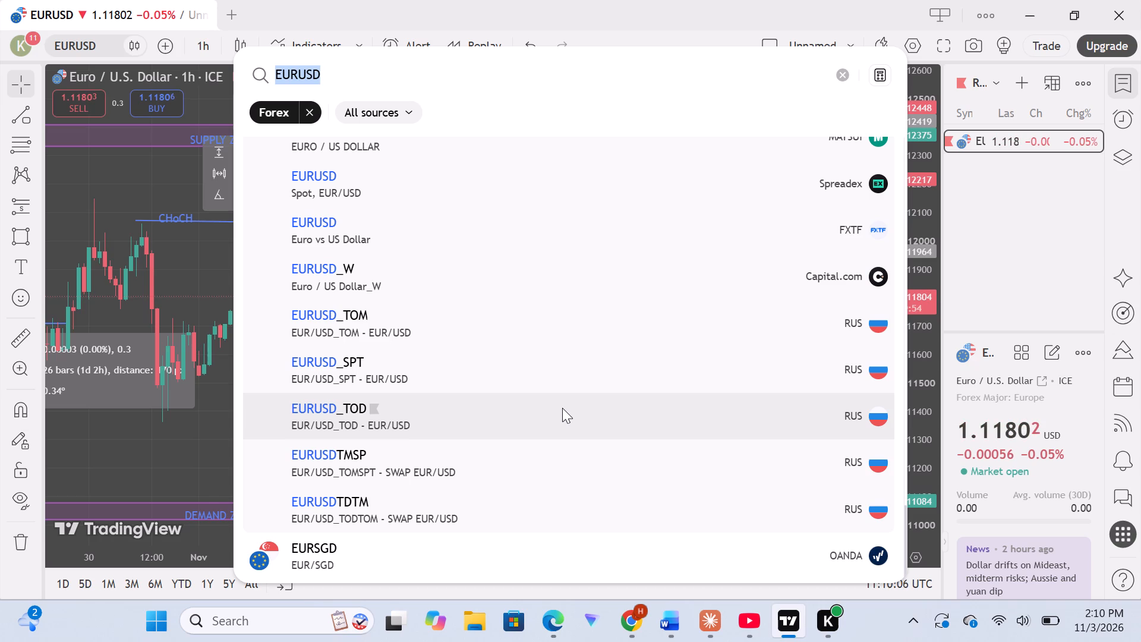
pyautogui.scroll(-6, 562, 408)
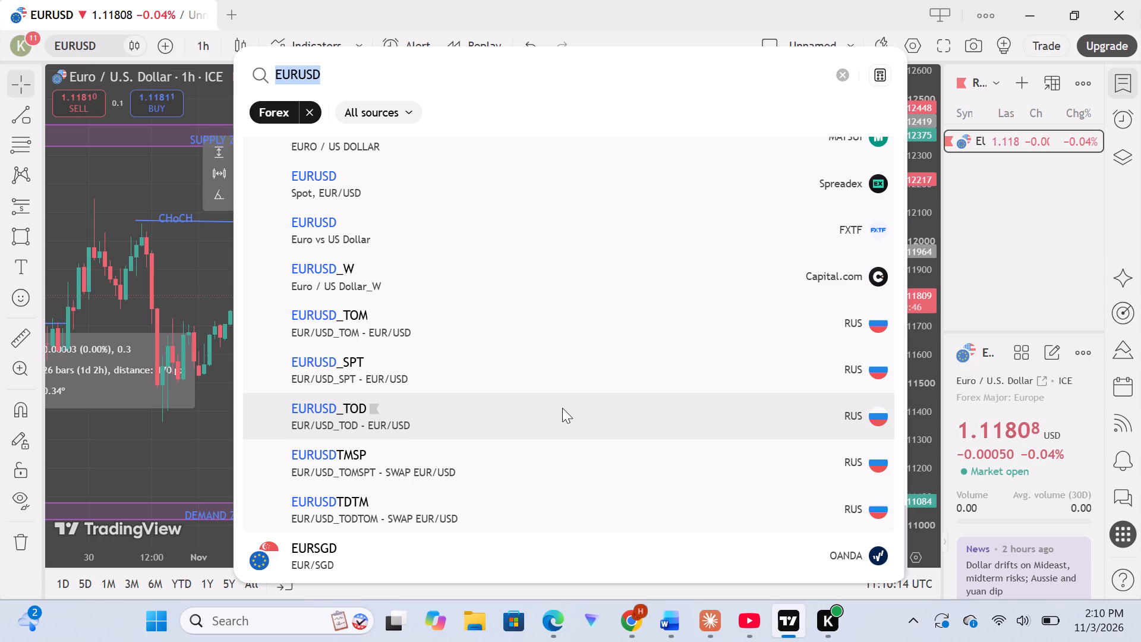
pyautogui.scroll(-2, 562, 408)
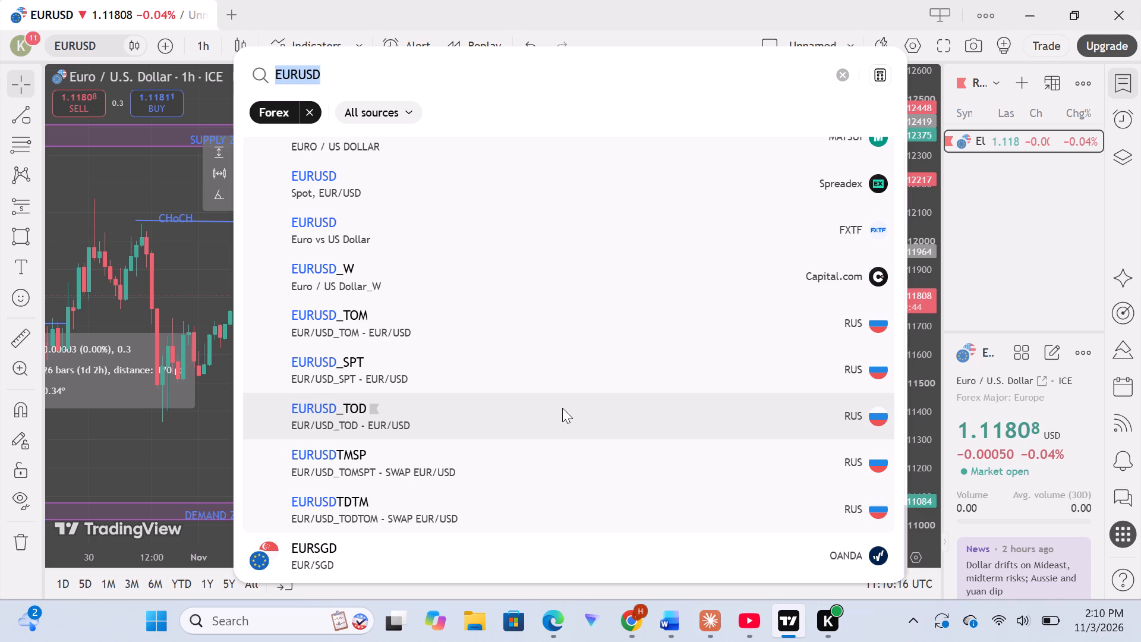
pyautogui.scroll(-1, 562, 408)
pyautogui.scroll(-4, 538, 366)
# Return to the ICE entry at the start of the EURUSD source list and look through the broker feeds again.
pyautogui.scroll(2, 538, 366)
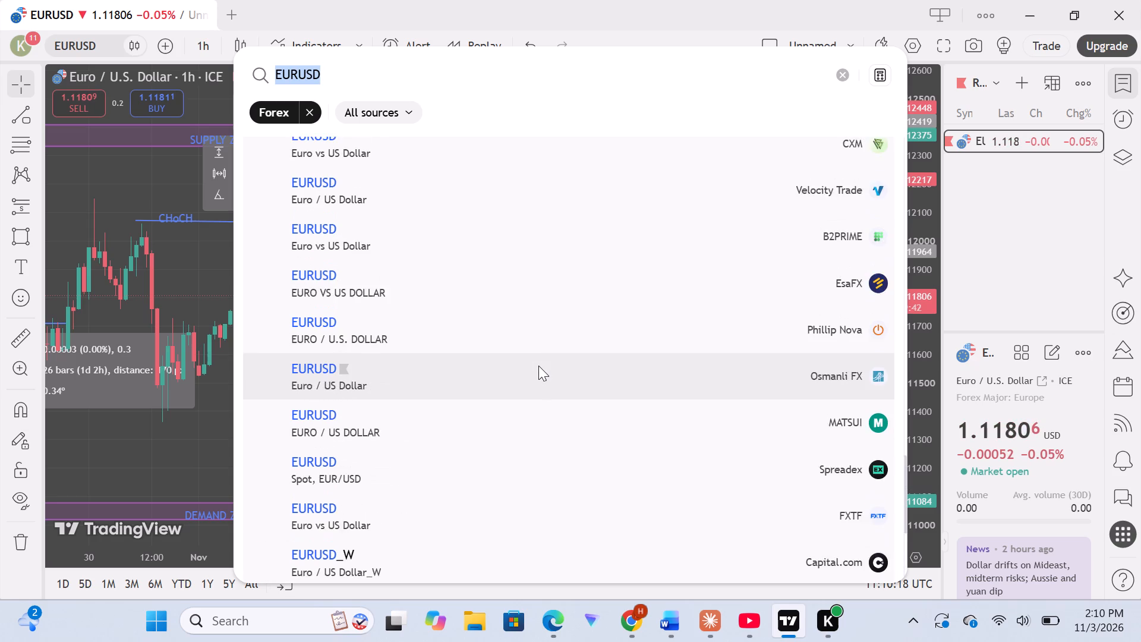
pyautogui.scroll(10, 538, 366)
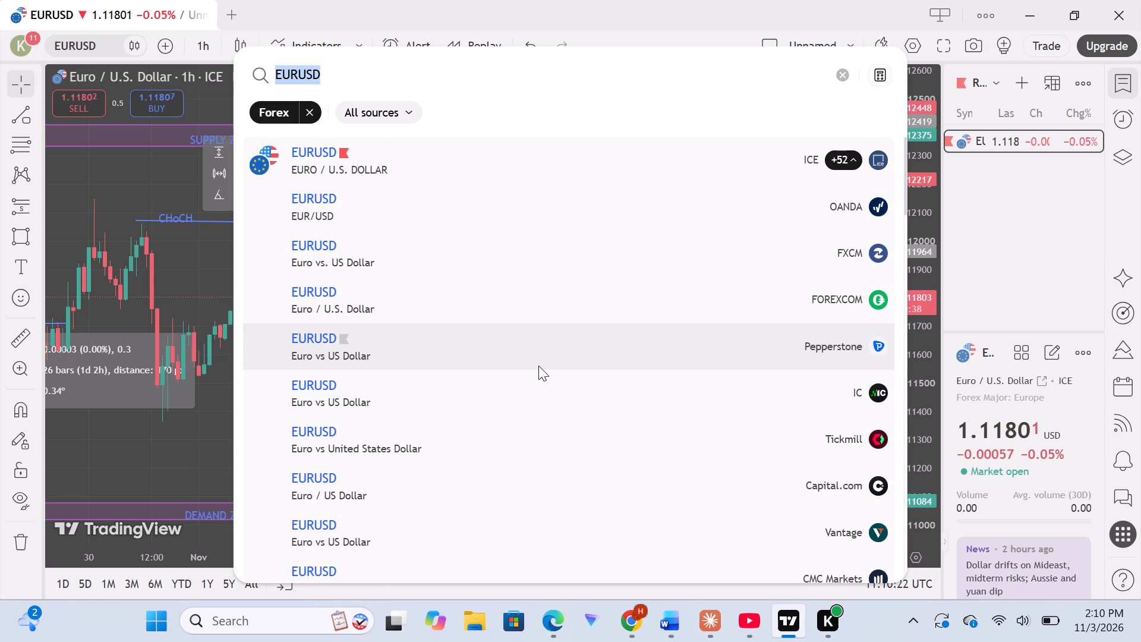
pyautogui.scroll(2, 538, 366)
pyautogui.scroll(-5, 538, 366)
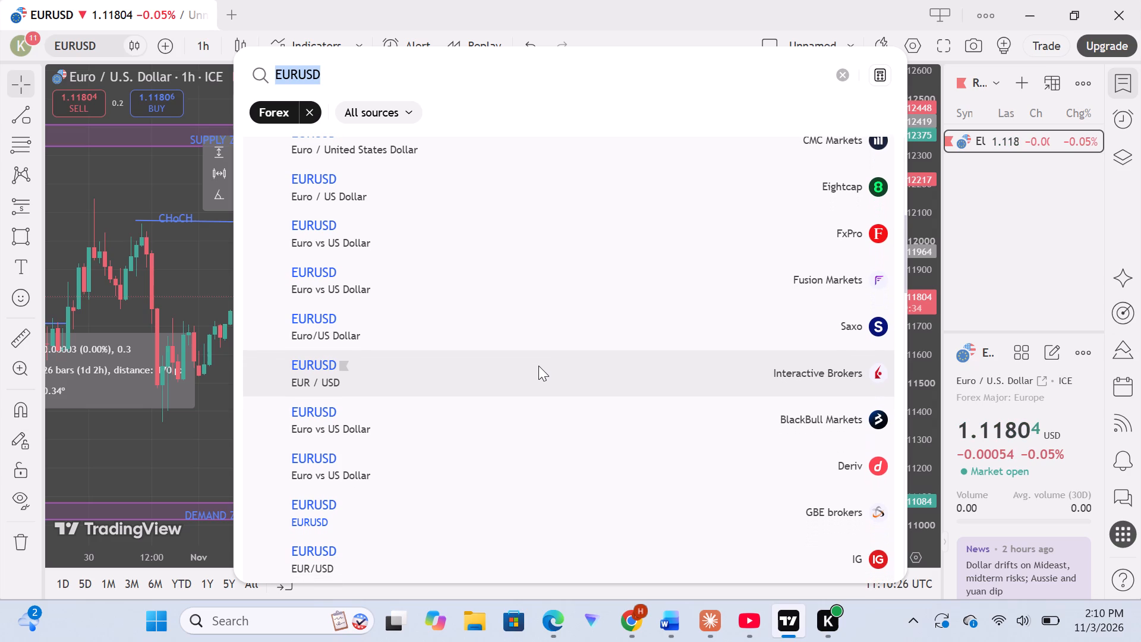
pyautogui.scroll(-1, 538, 366)
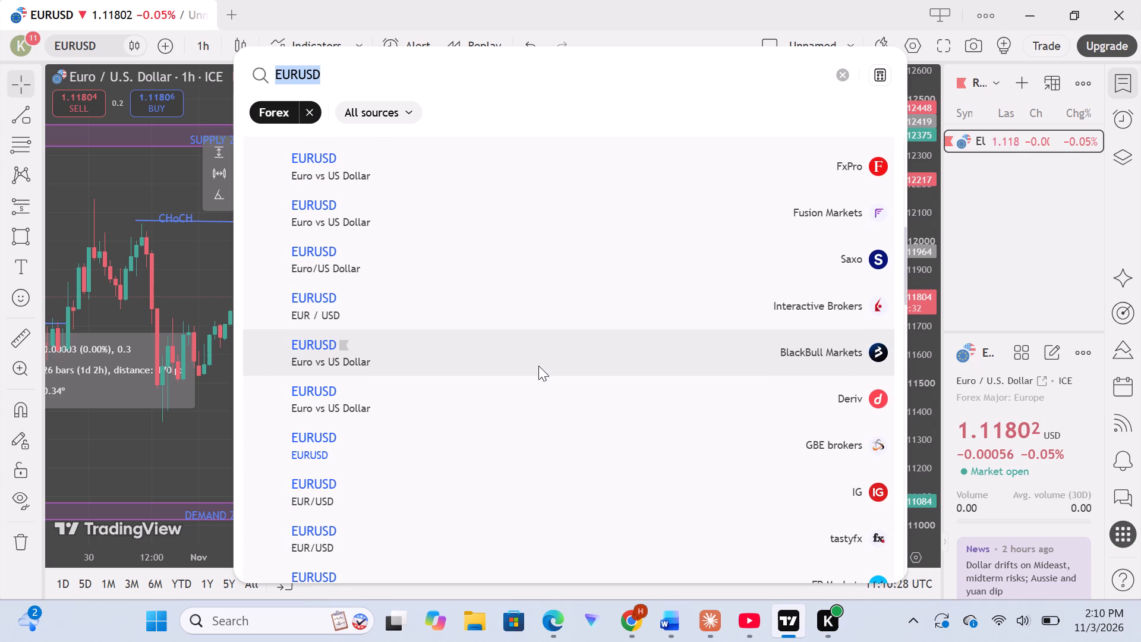
pyautogui.scroll(-2, 538, 366)
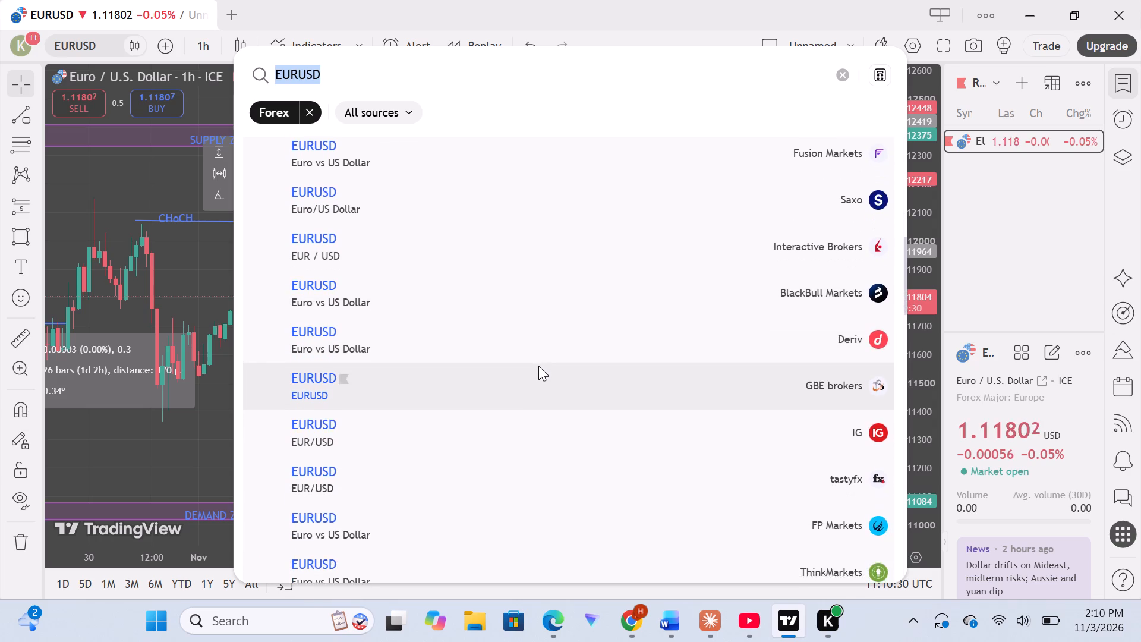
pyautogui.scroll(-2, 538, 366)
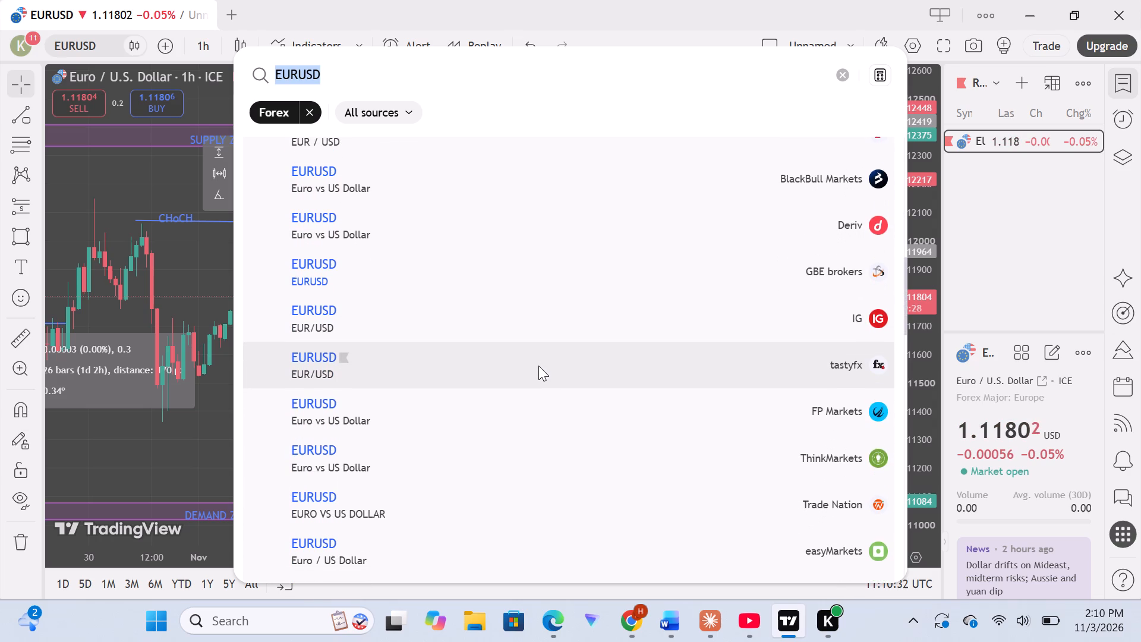
pyautogui.scroll(-5, 538, 366)
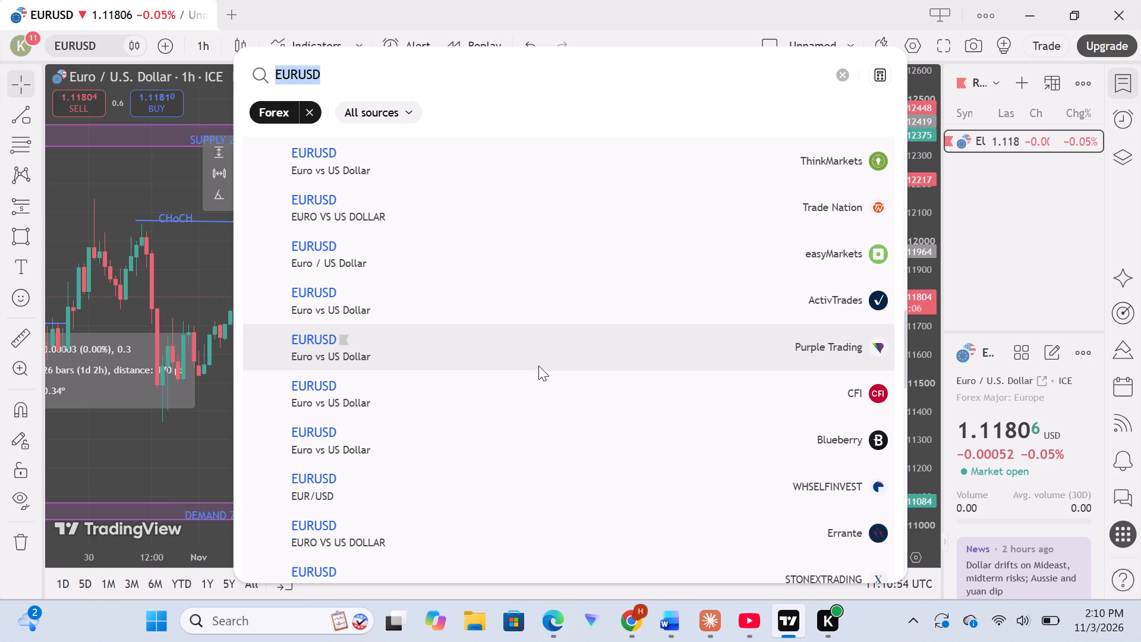
pyautogui.hscroll(1, 538, 366)
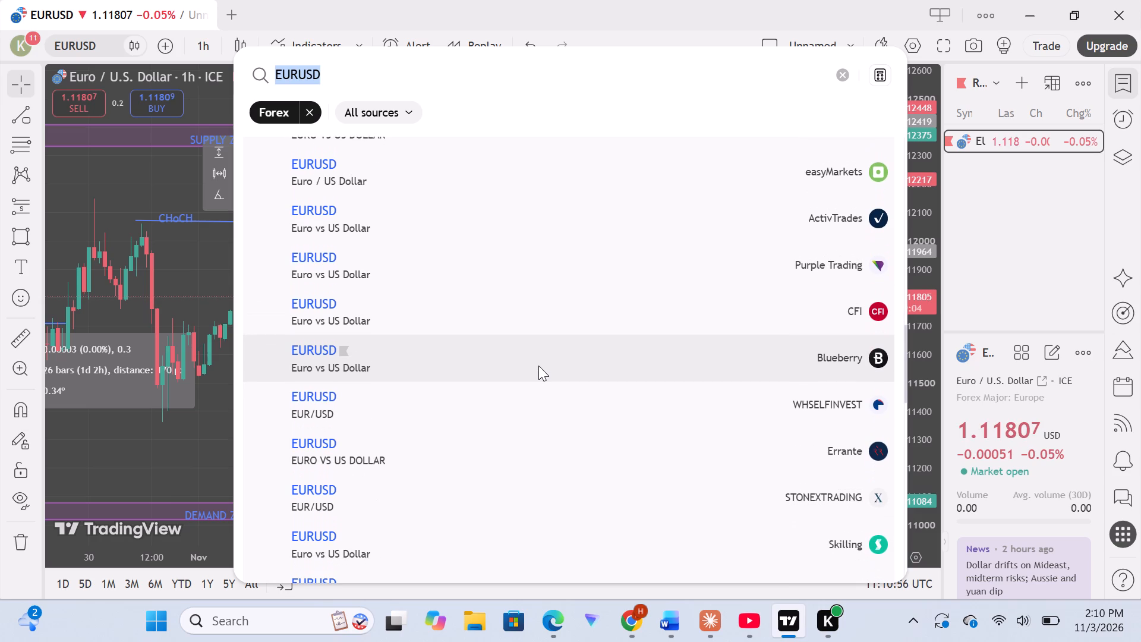
pyautogui.hscroll(1, 538, 366)
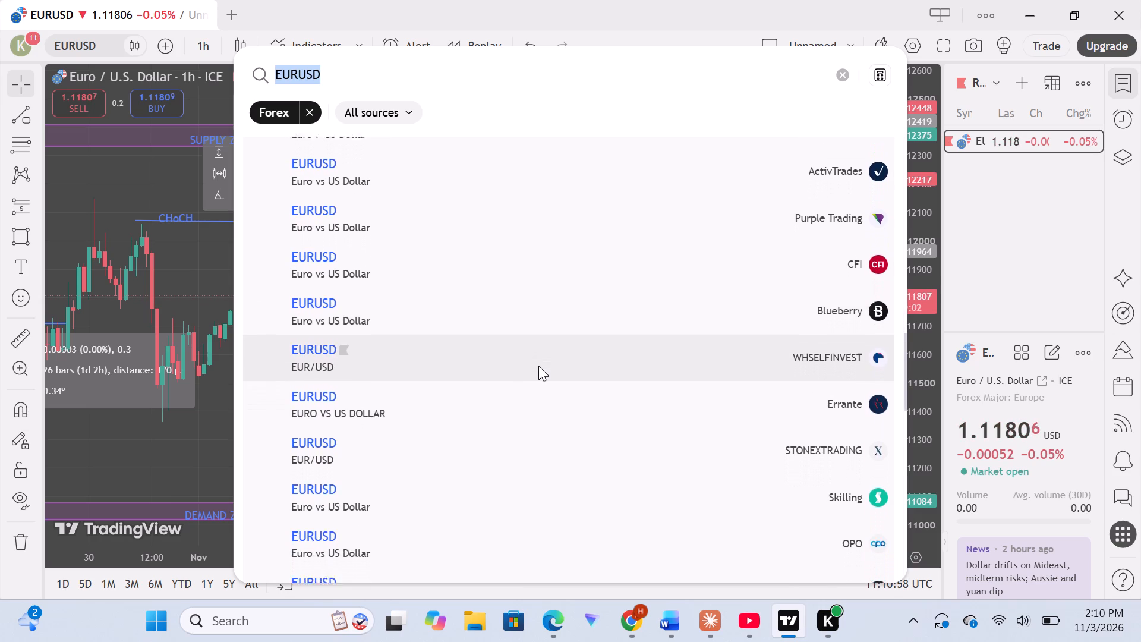
pyautogui.hscroll(1, 538, 366)
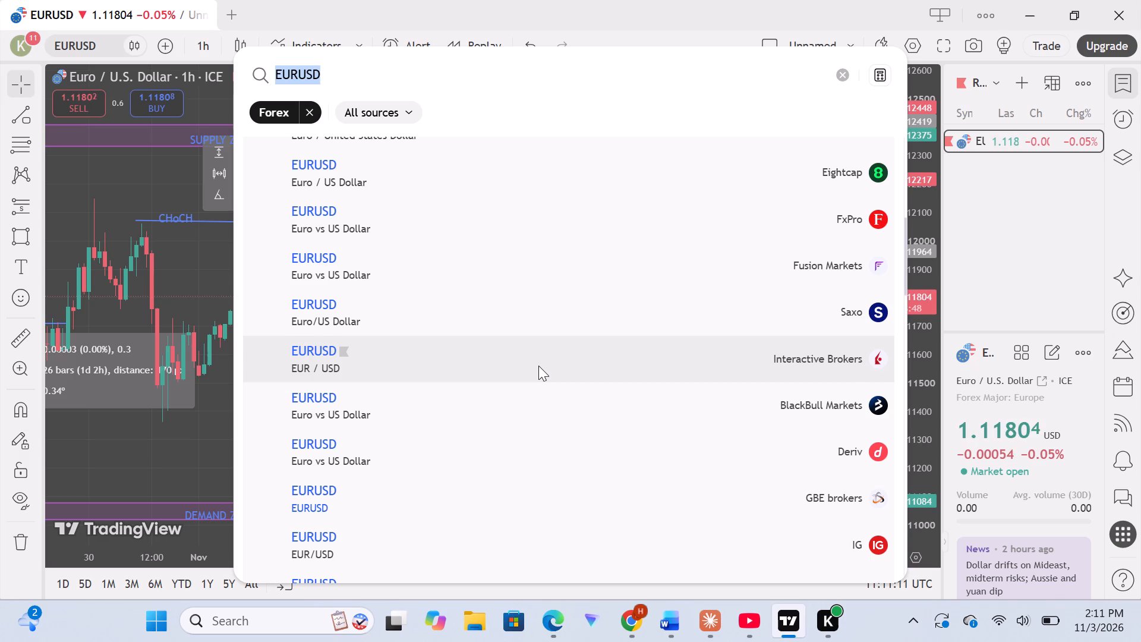
pyautogui.scroll(3, 518, 359)
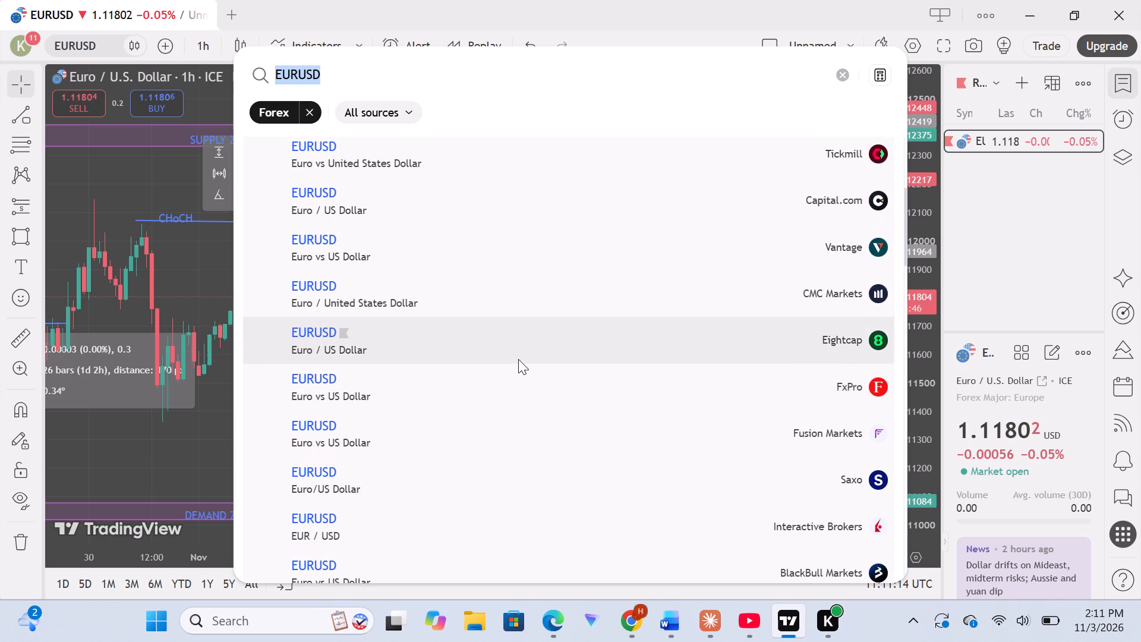
pyautogui.scroll(3, 518, 359)
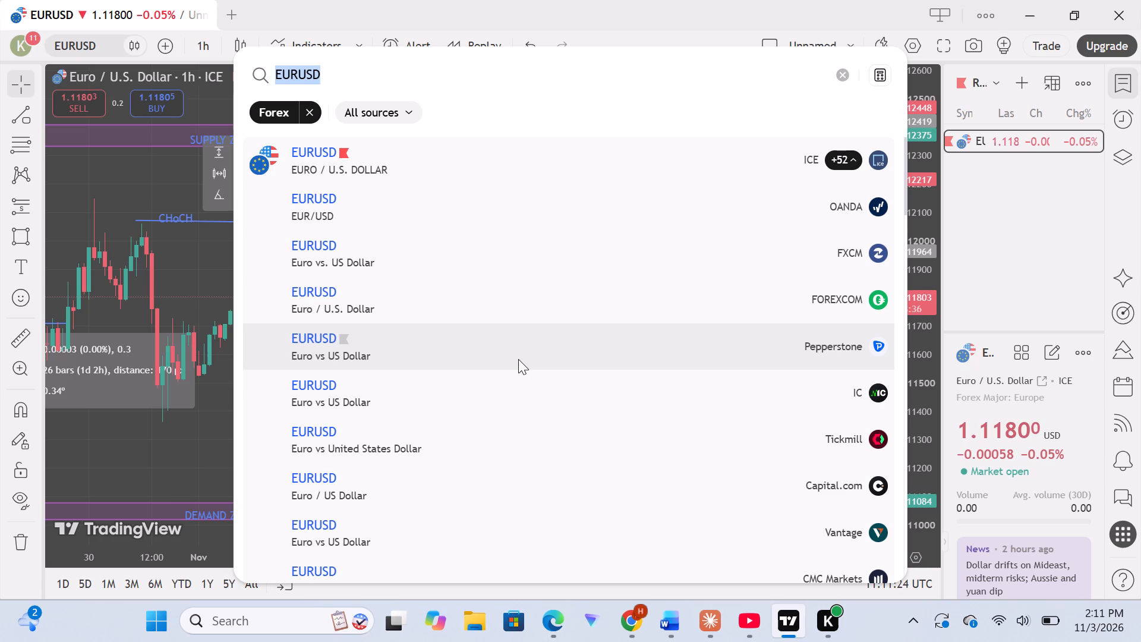
# Read through the first EURUSD broker feeds in the source list, from FXCM and FOREXCOM to Fusion Markets.
pyautogui.scroll(-1, 518, 359)
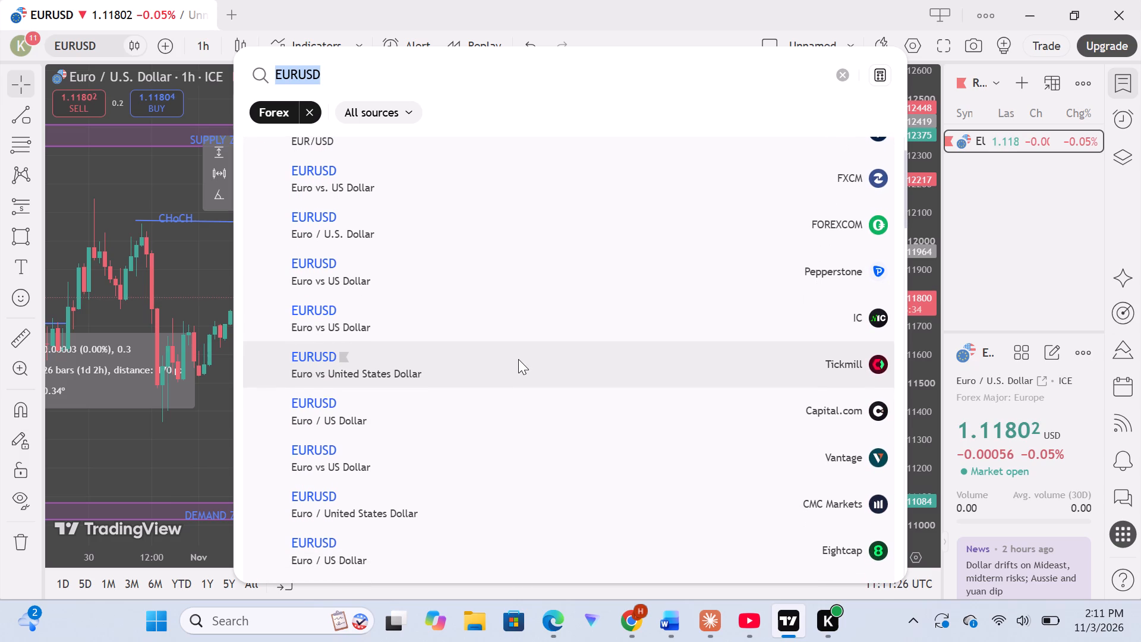
pyautogui.scroll(-2, 518, 359)
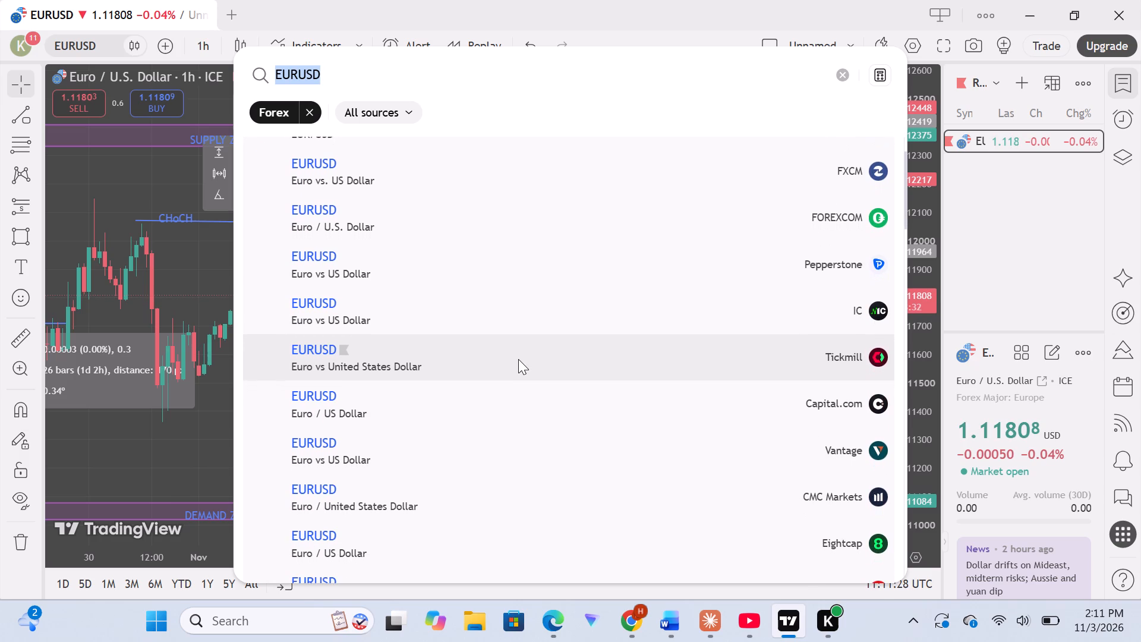
pyautogui.scroll(-4, 518, 359)
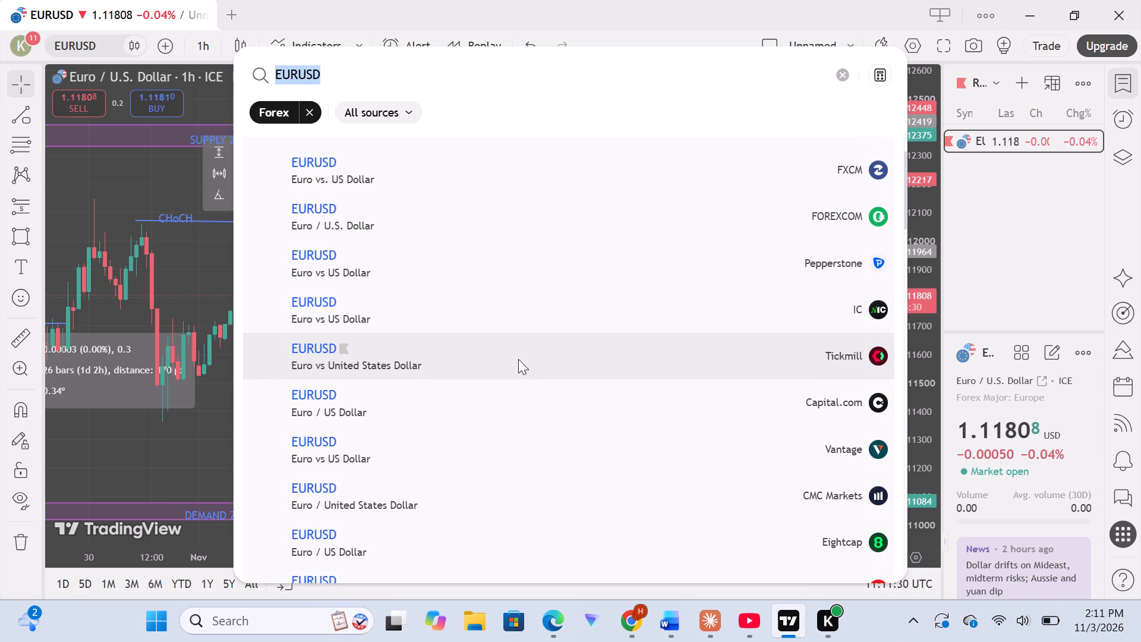
pyautogui.scroll(-1, 518, 359)
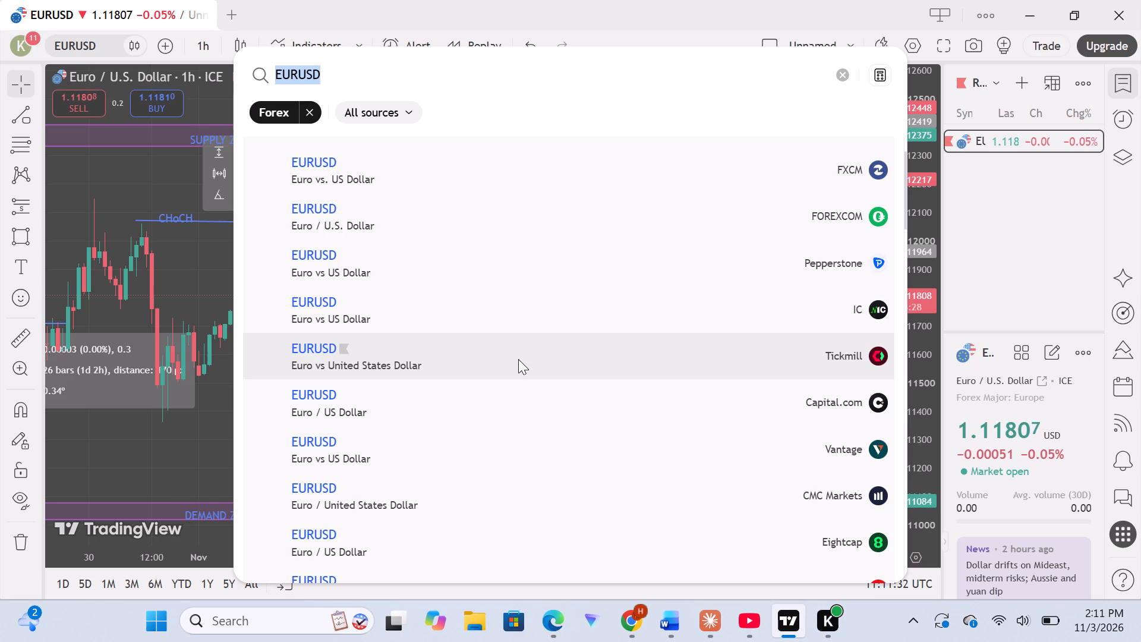
pyautogui.scroll(-1, 518, 359)
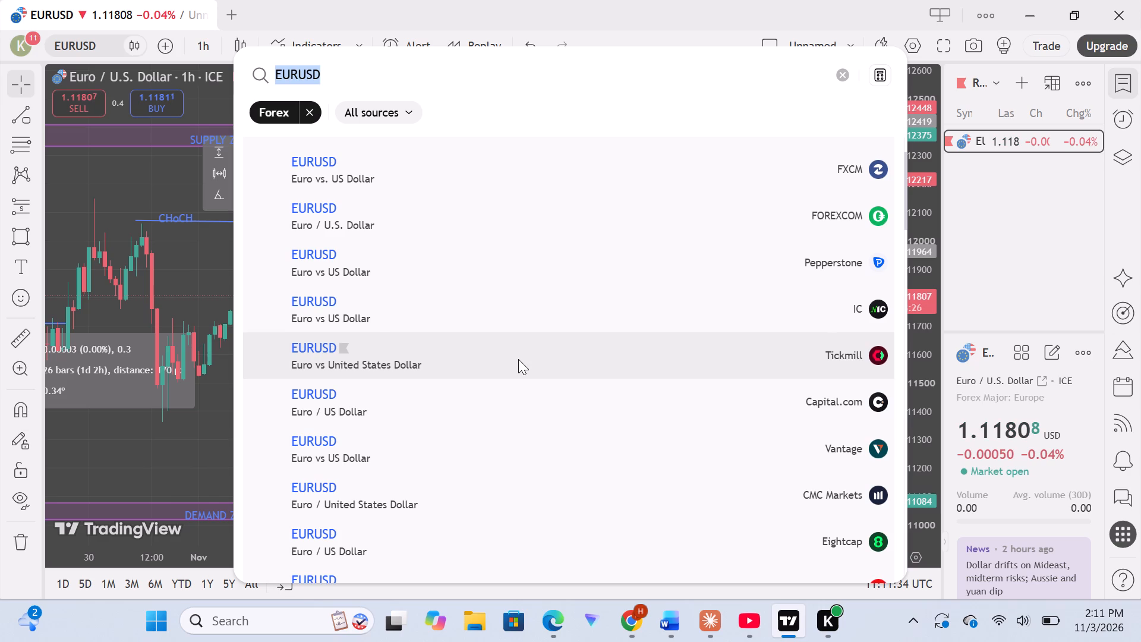
pyautogui.scroll(-1, 518, 359)
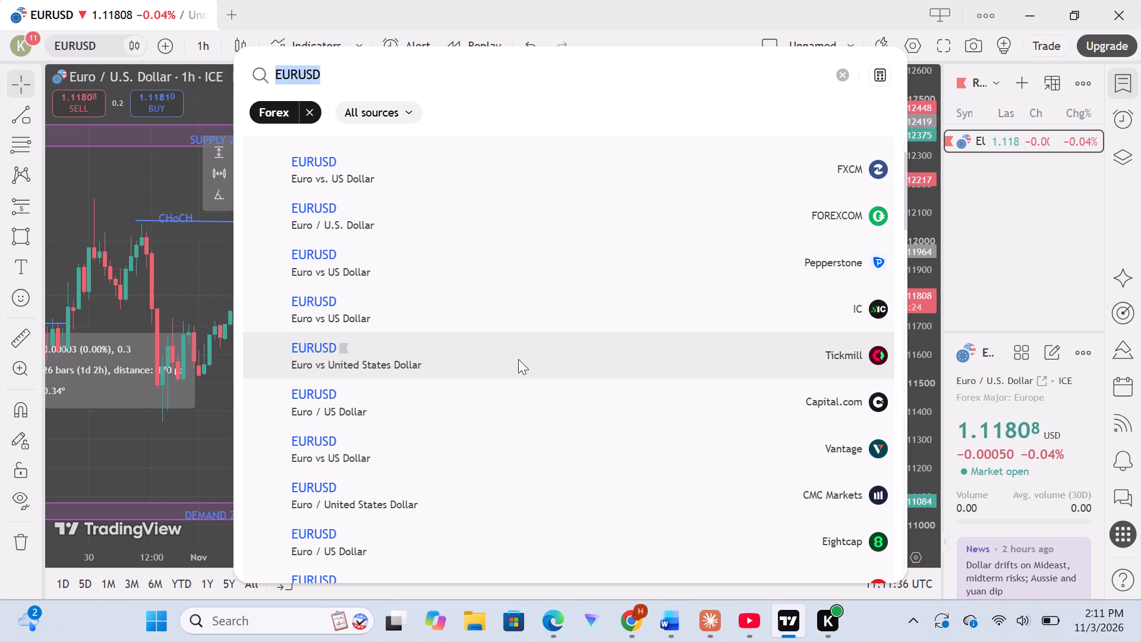
pyautogui.scroll(-1, 518, 359)
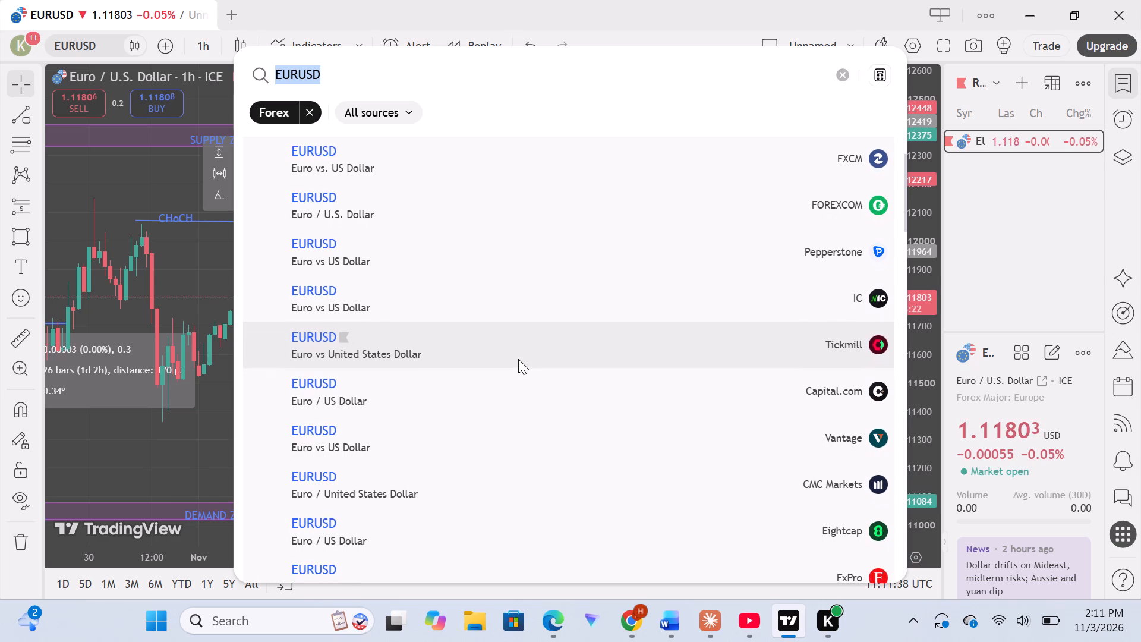
pyautogui.scroll(-1, 518, 359)
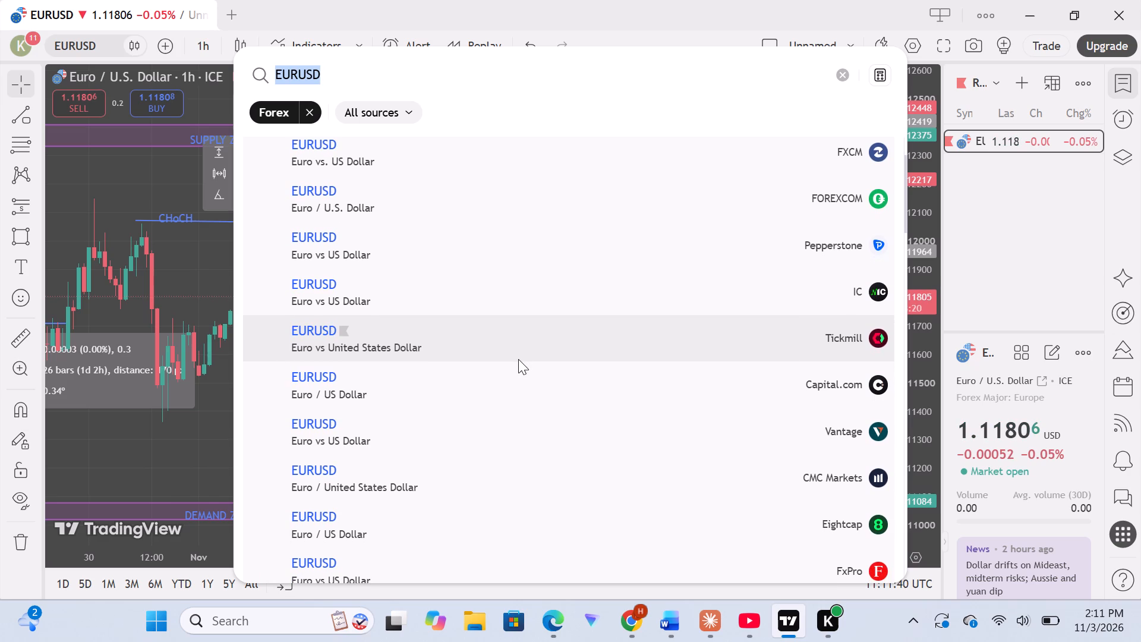
pyautogui.scroll(-2, 518, 359)
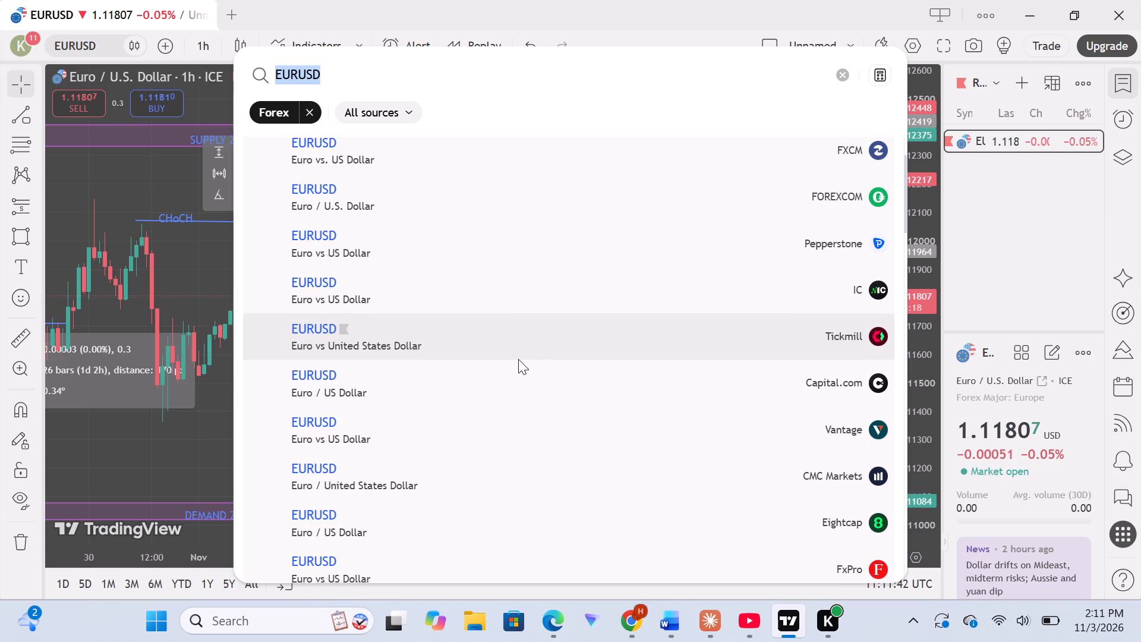
pyautogui.scroll(-2, 518, 359)
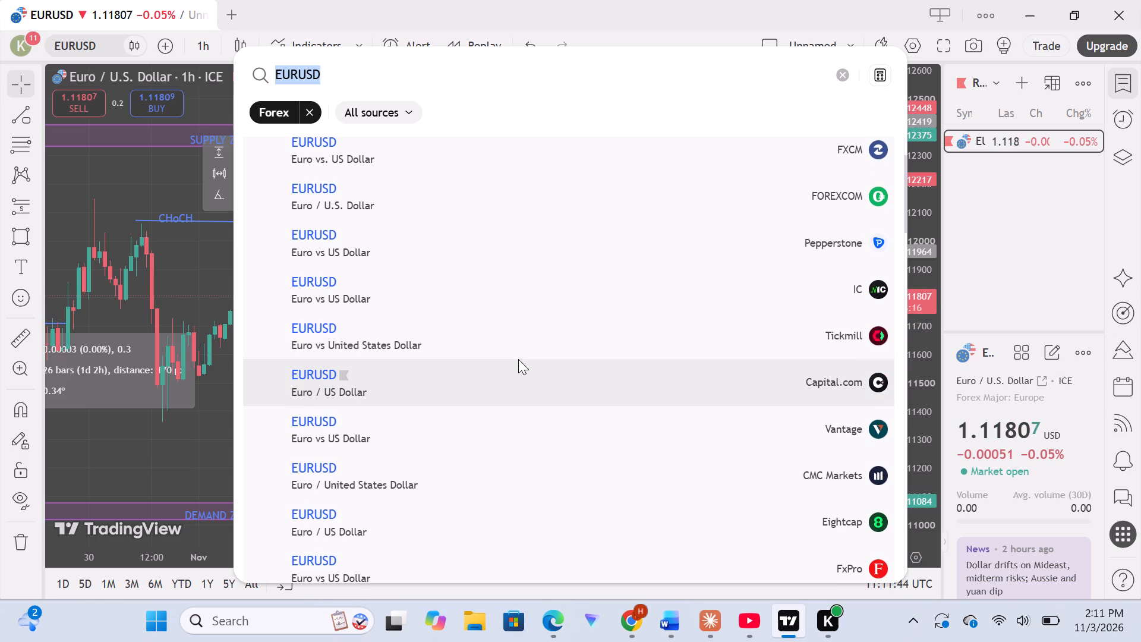
pyautogui.scroll(-2, 518, 359)
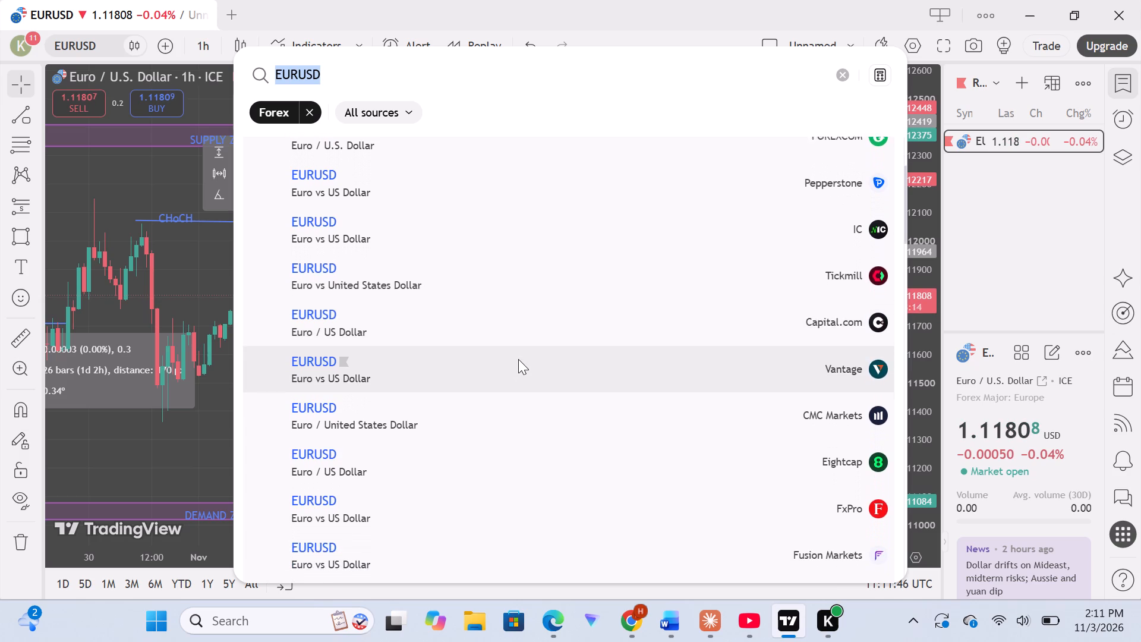
# Look through the remaining EURUSD providers down to FXTF and EURUSD_W, and return to the ICE entry at the list's start.
pyautogui.scroll(-4, 518, 359)
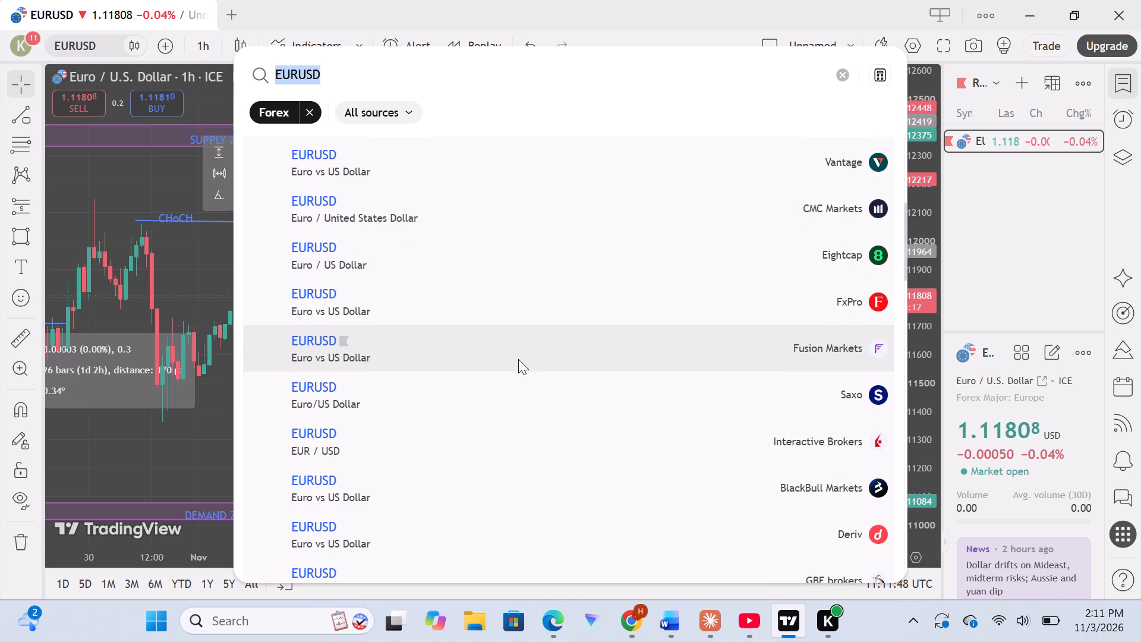
pyautogui.scroll(-11, 518, 359)
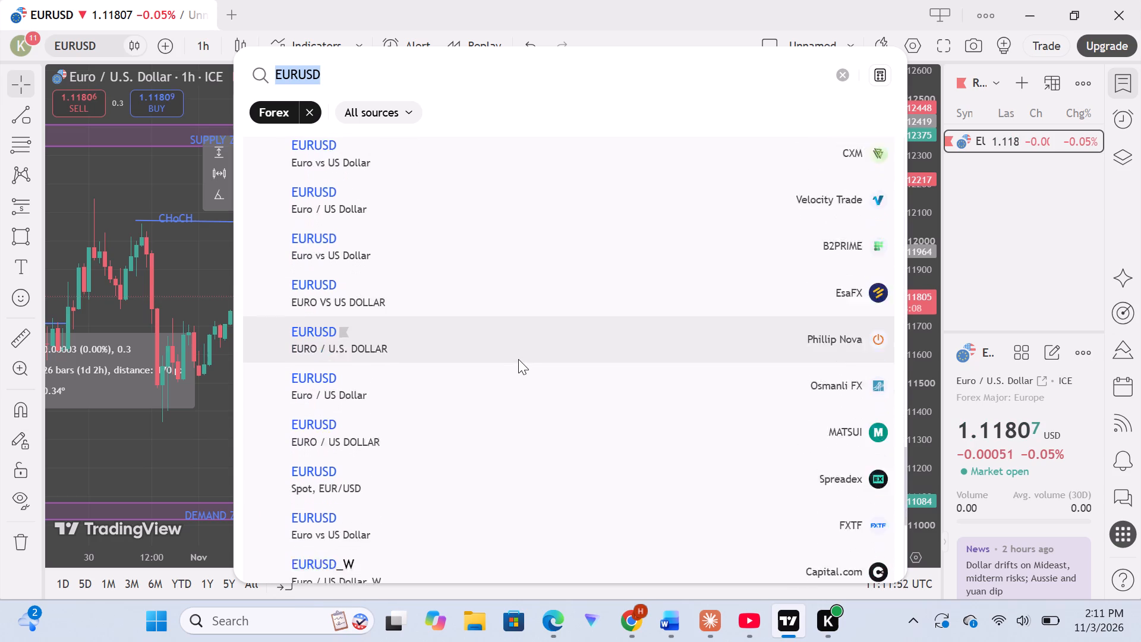
pyautogui.scroll(-1, 518, 359)
pyautogui.scroll(13, 518, 359)
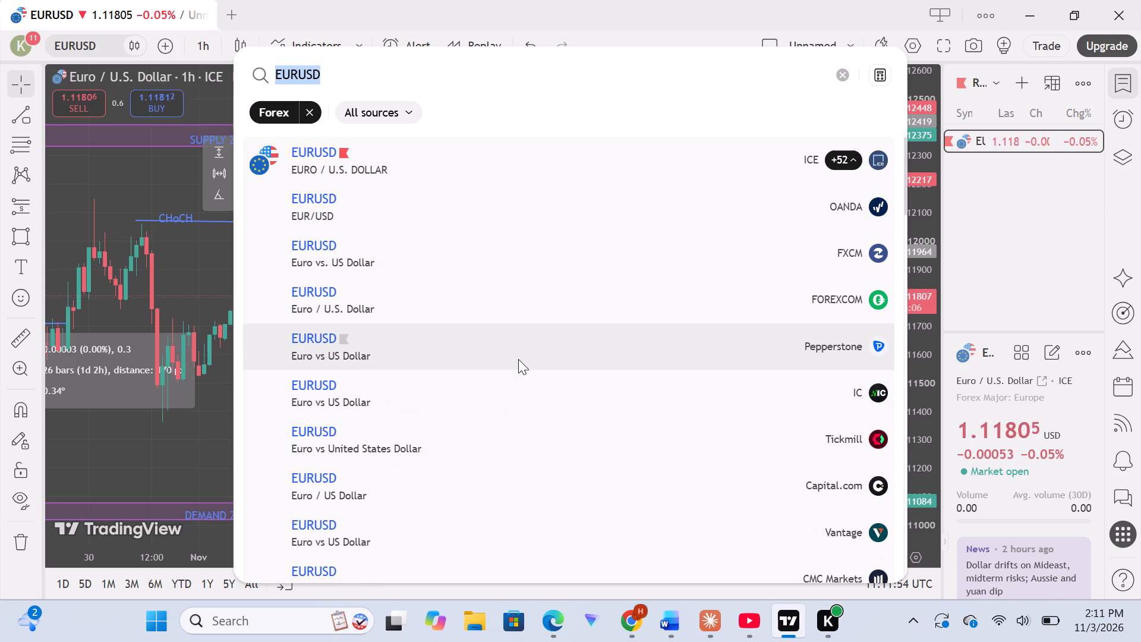
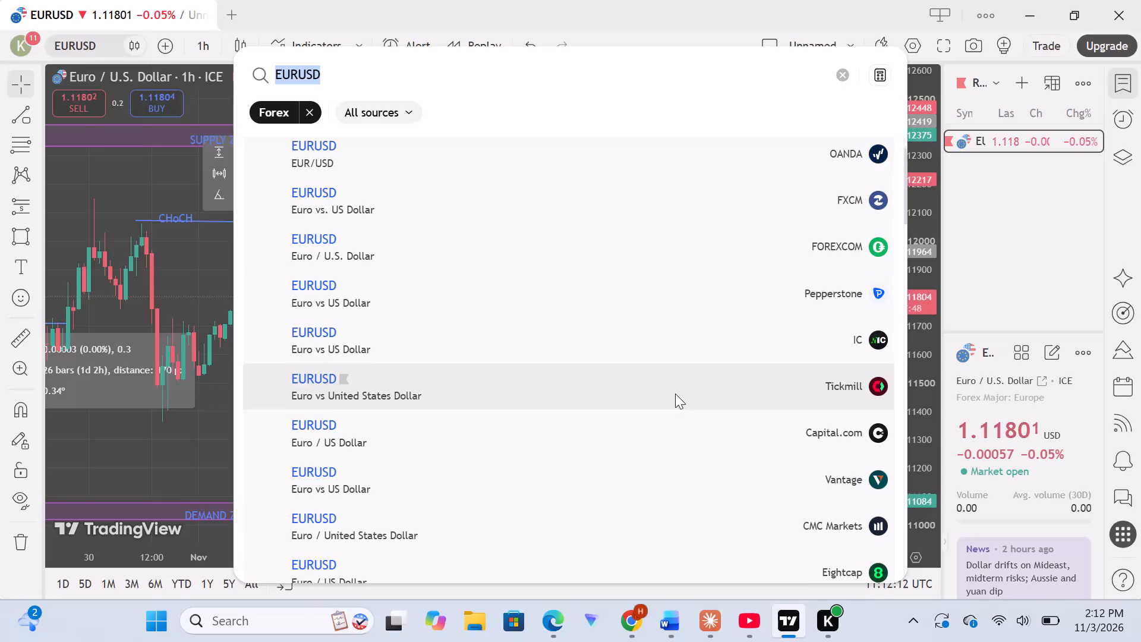
# Look through the EURUSD source list down to the RUS feeds, recheck the first brokers, and close the symbol search.
pyautogui.scroll(-1, 675, 394)
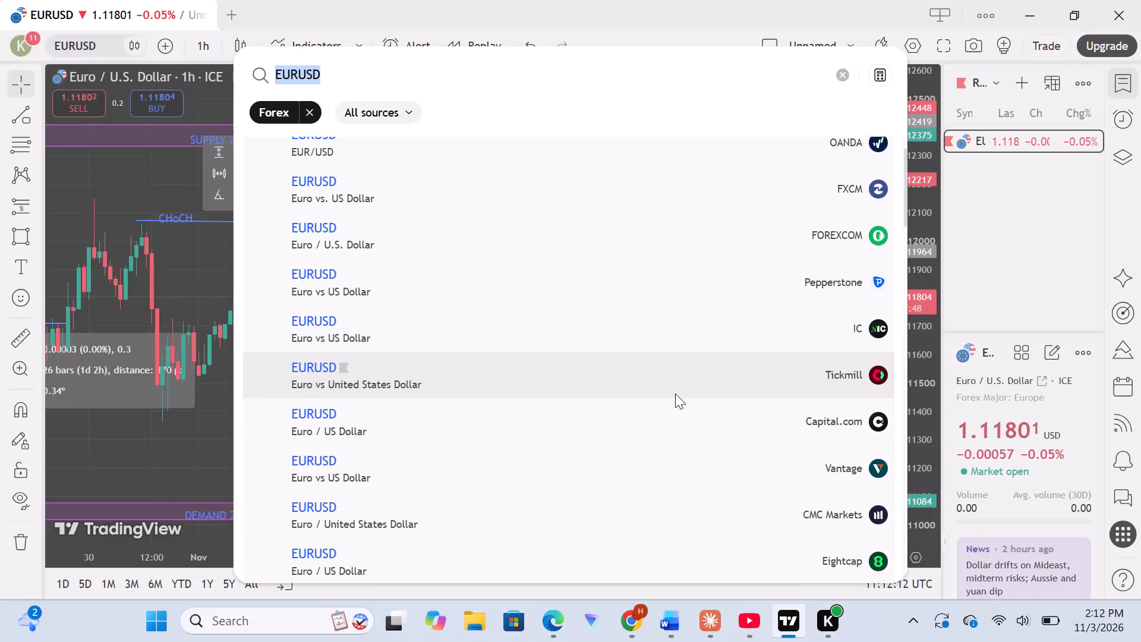
pyautogui.scroll(-4, 675, 394)
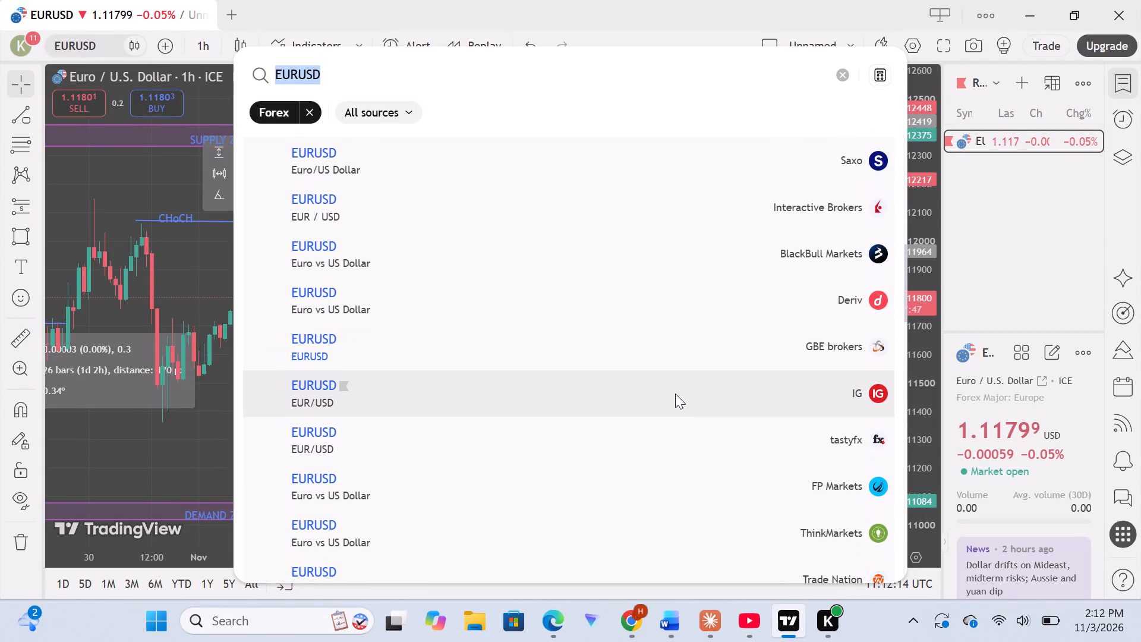
pyautogui.scroll(-14, 675, 394)
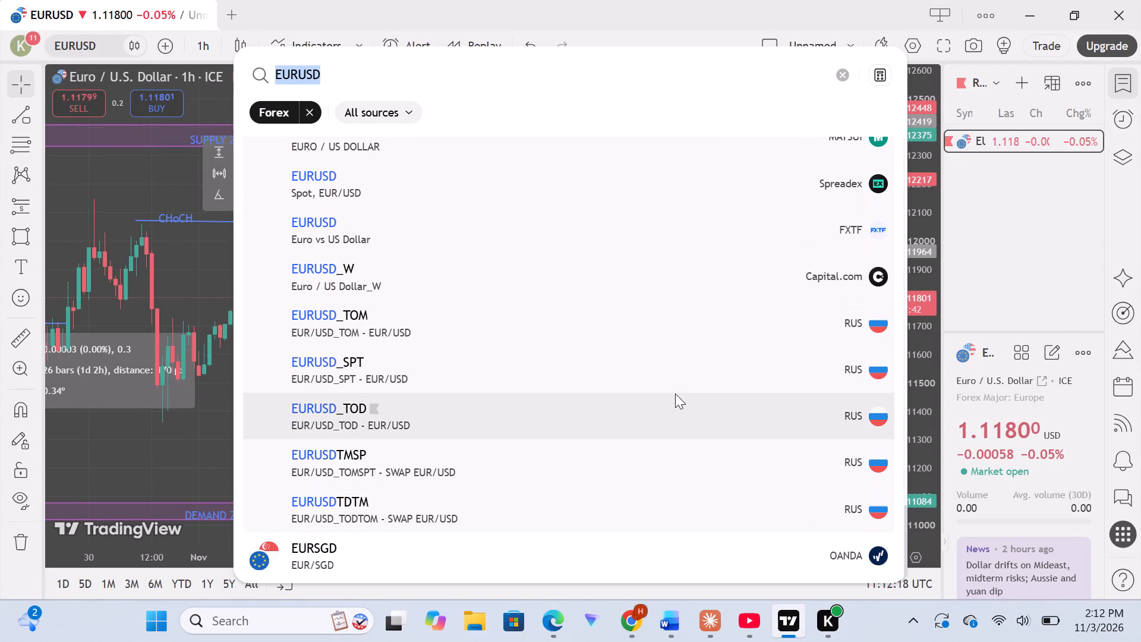
pyautogui.scroll(9, 675, 394)
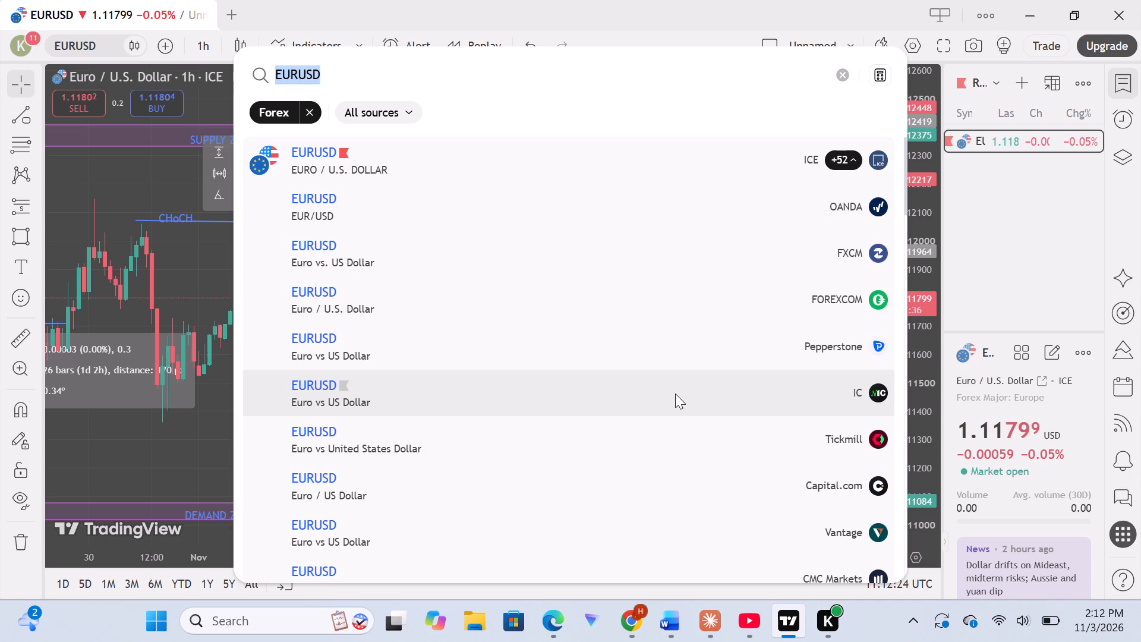
pyautogui.scroll(-1, 675, 394)
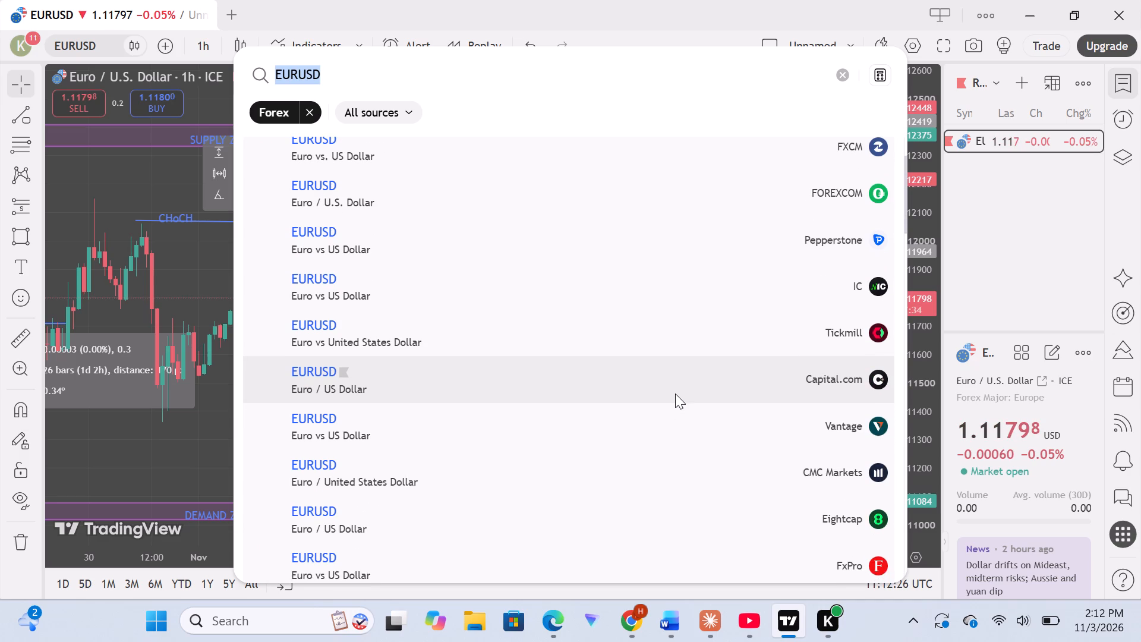
pyautogui.scroll(-2, 675, 394)
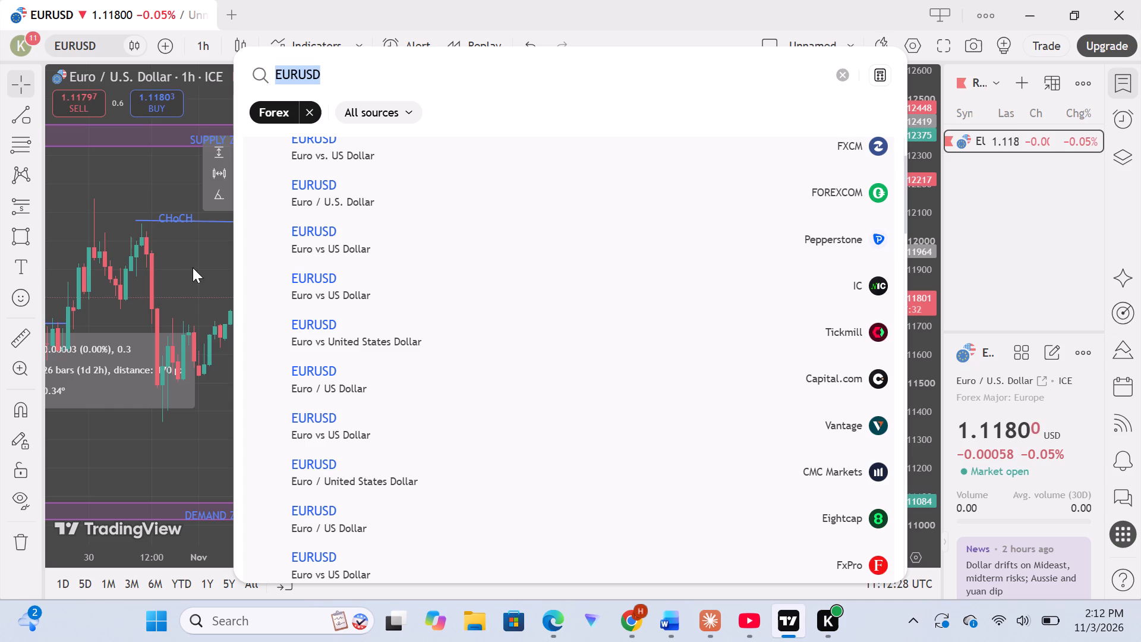
pyautogui.click(170, 257)
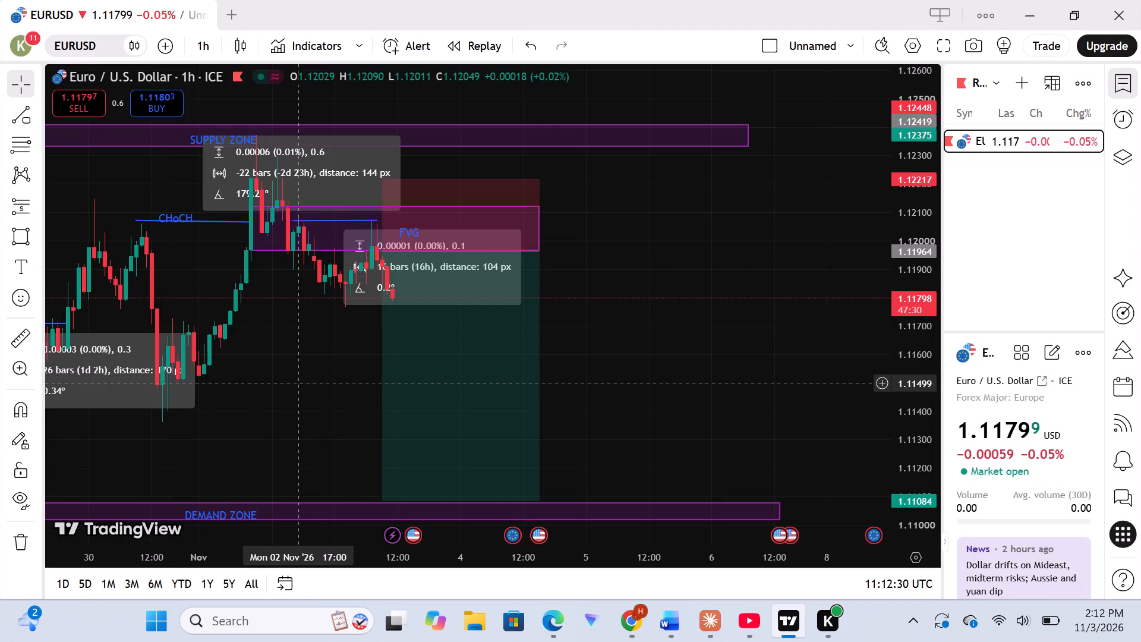
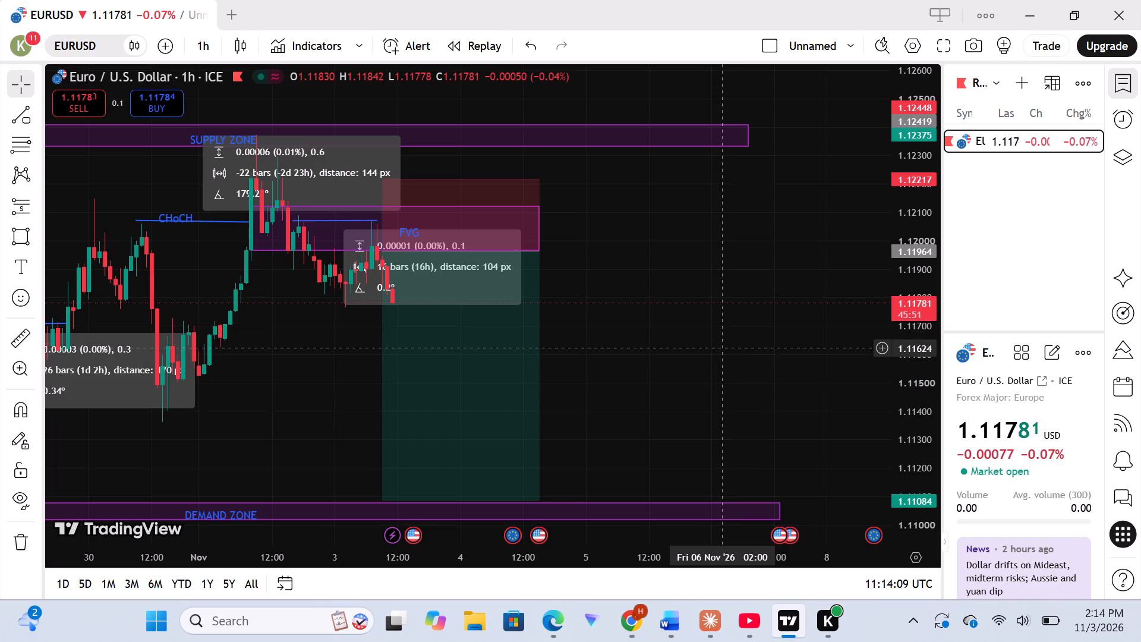
# Extend the short position's start back to about 3 Nov 00:00, placing its entry at about 1.11957.
pyautogui.hscroll(1, 661, 330)
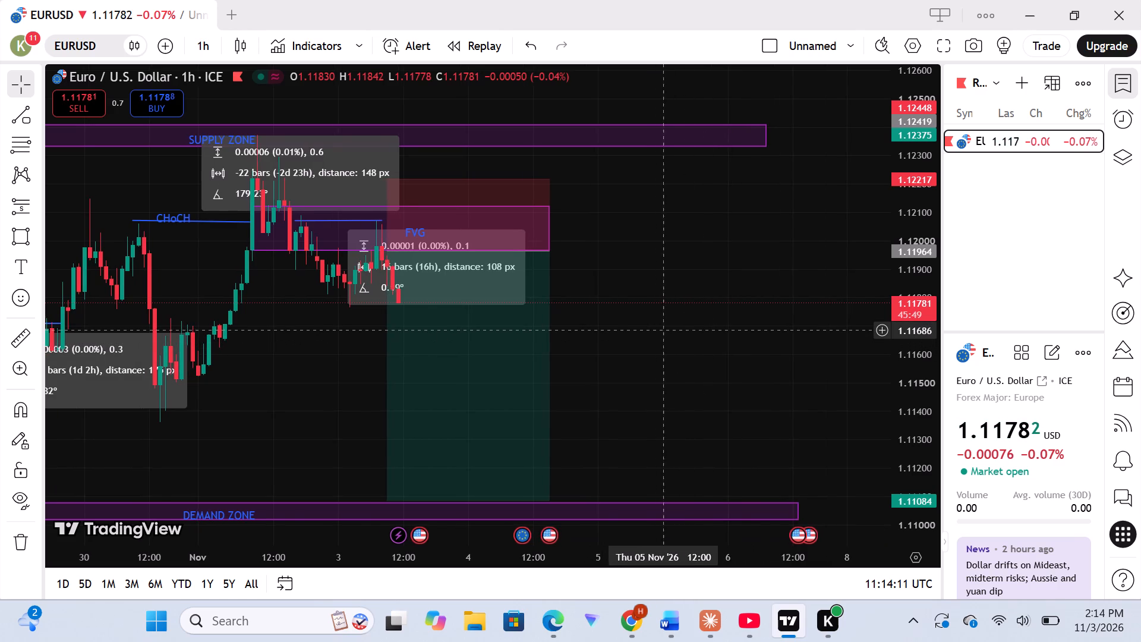
pyautogui.hscroll(1, 661, 330)
pyautogui.scroll(1, 661, 330)
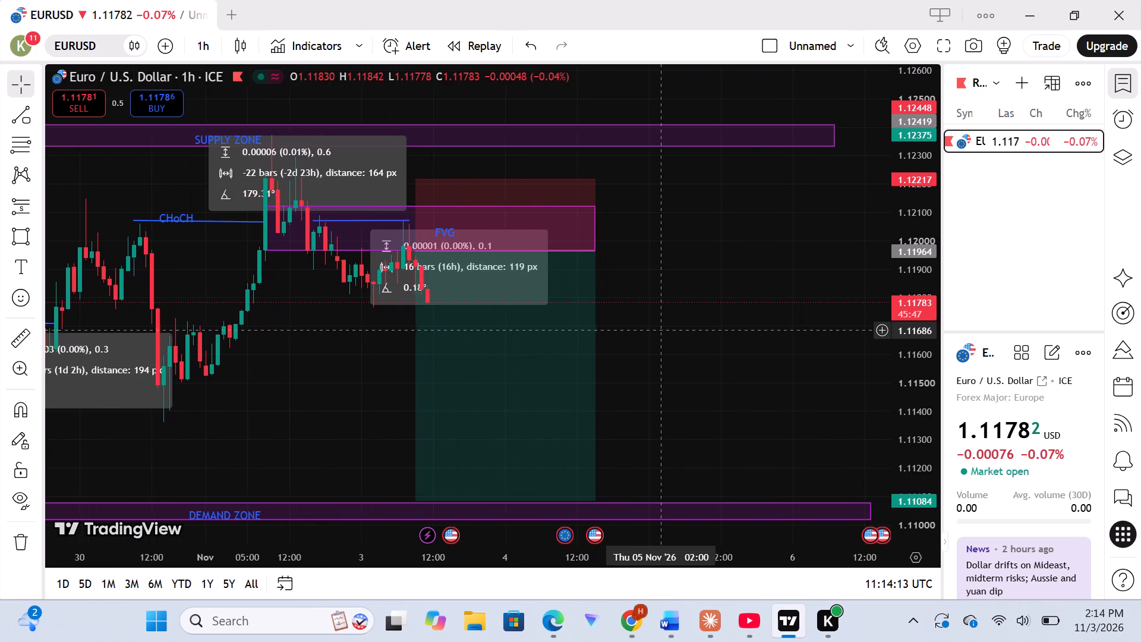
pyautogui.scroll(4, 661, 330)
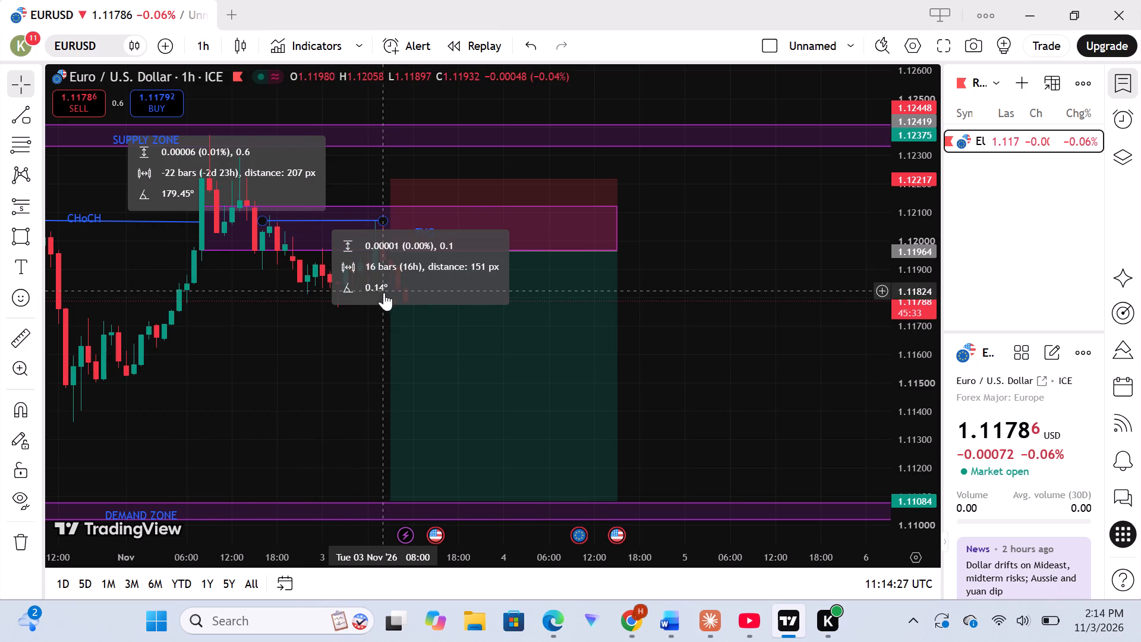
pyautogui.click(388, 248)
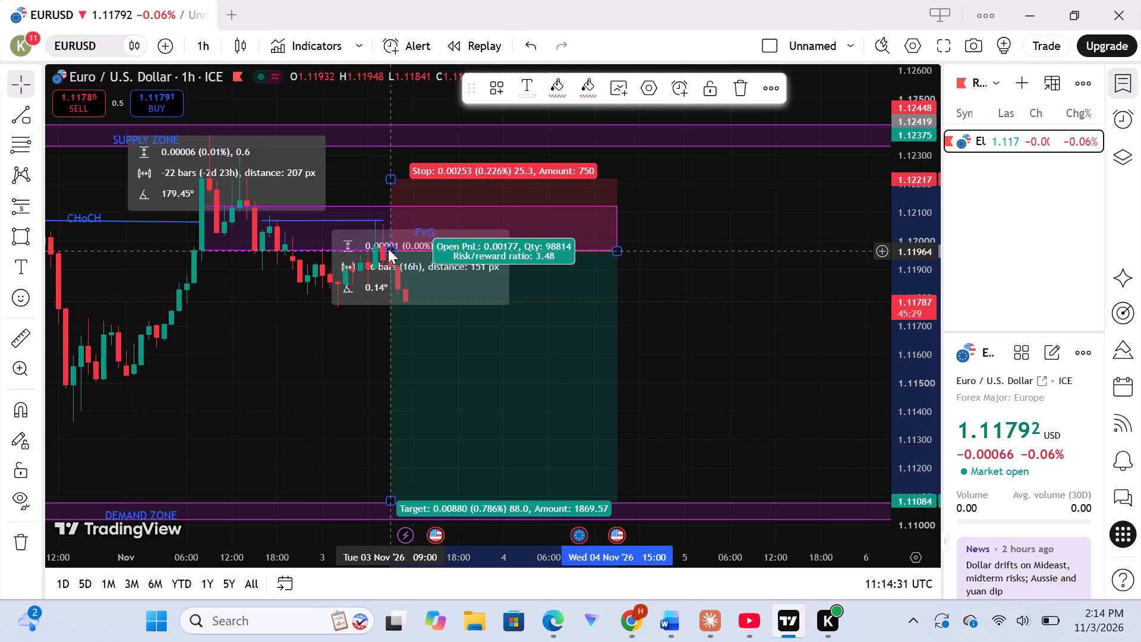
pyautogui.moveTo(388, 248); pyautogui.dragTo(327, 253)
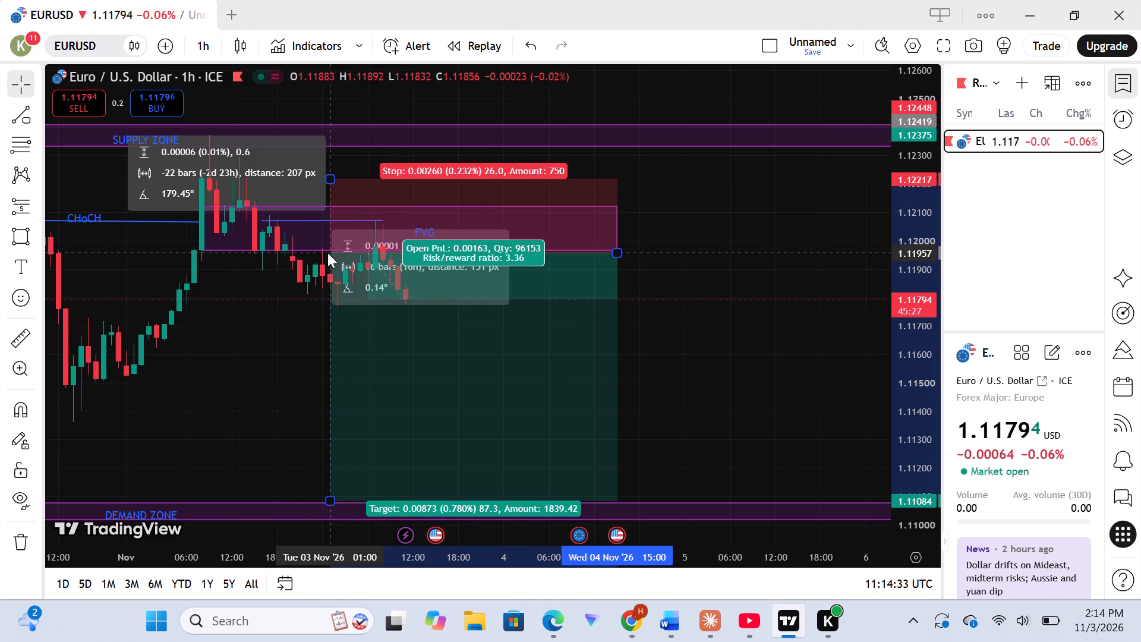
pyautogui.moveTo(327, 253); pyautogui.dragTo(322, 253)
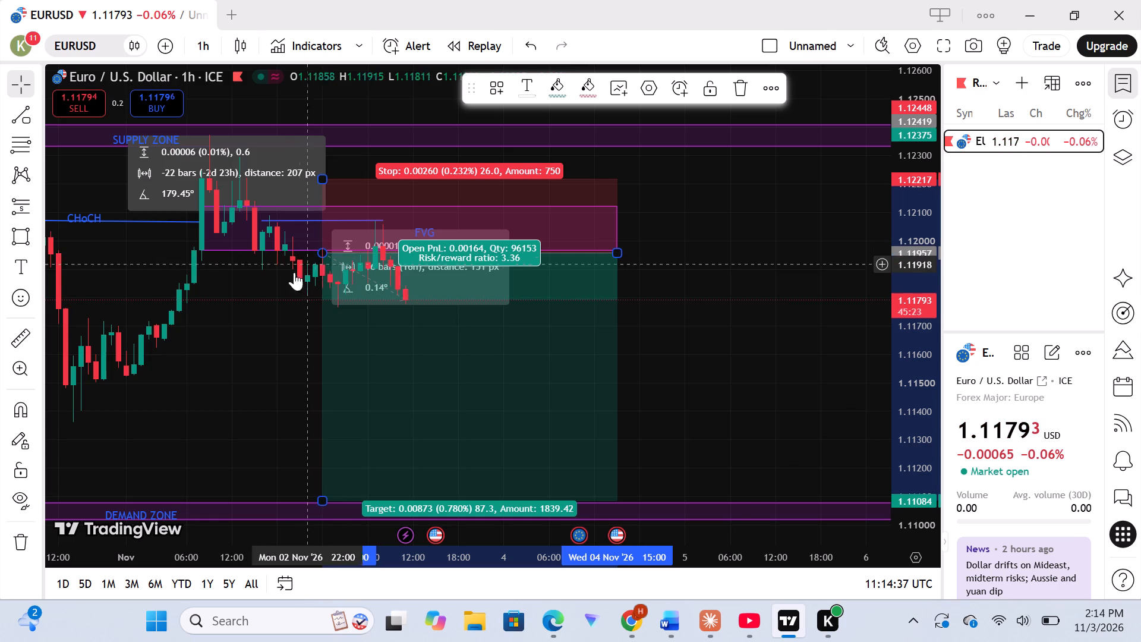
pyautogui.click(260, 331)
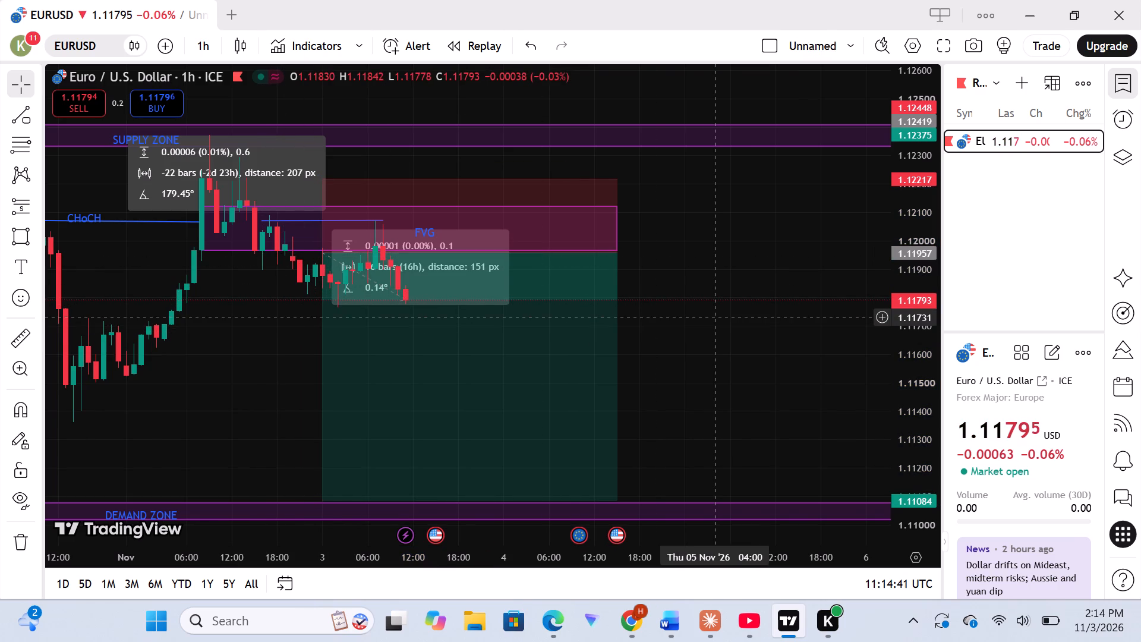
# Extend the start of the demand zone rectangle back to about 26 Oct 14:00, keeping its price levels.
pyautogui.hscroll(1, 717, 317)
pyautogui.scroll(-1, 717, 317)
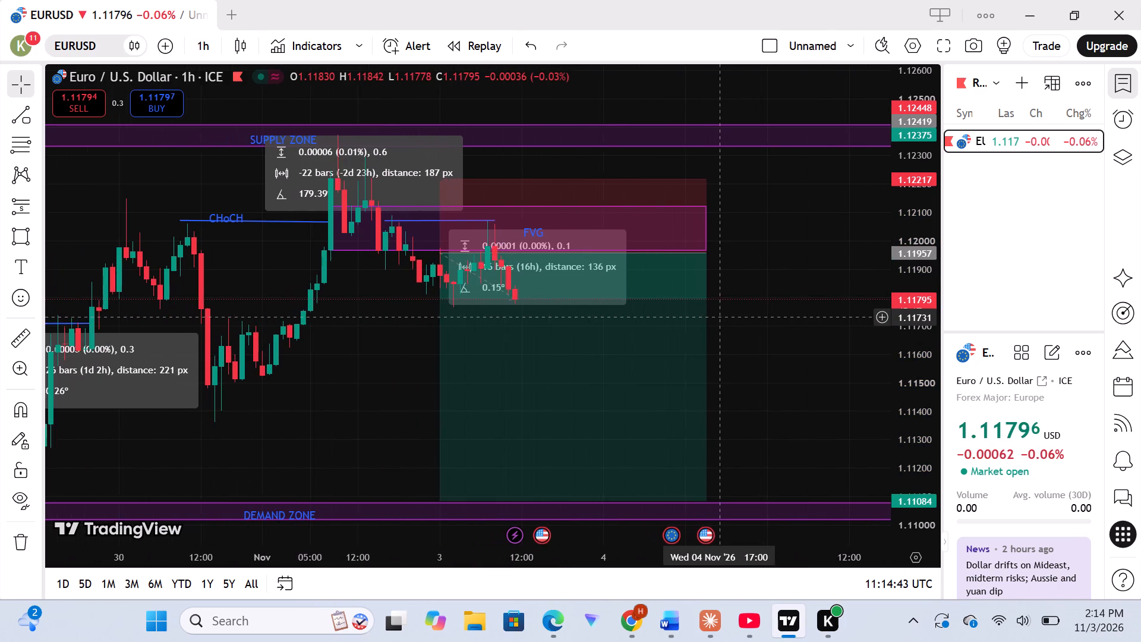
pyautogui.scroll(-1, 717, 317)
pyautogui.scroll(-2, 808, 328)
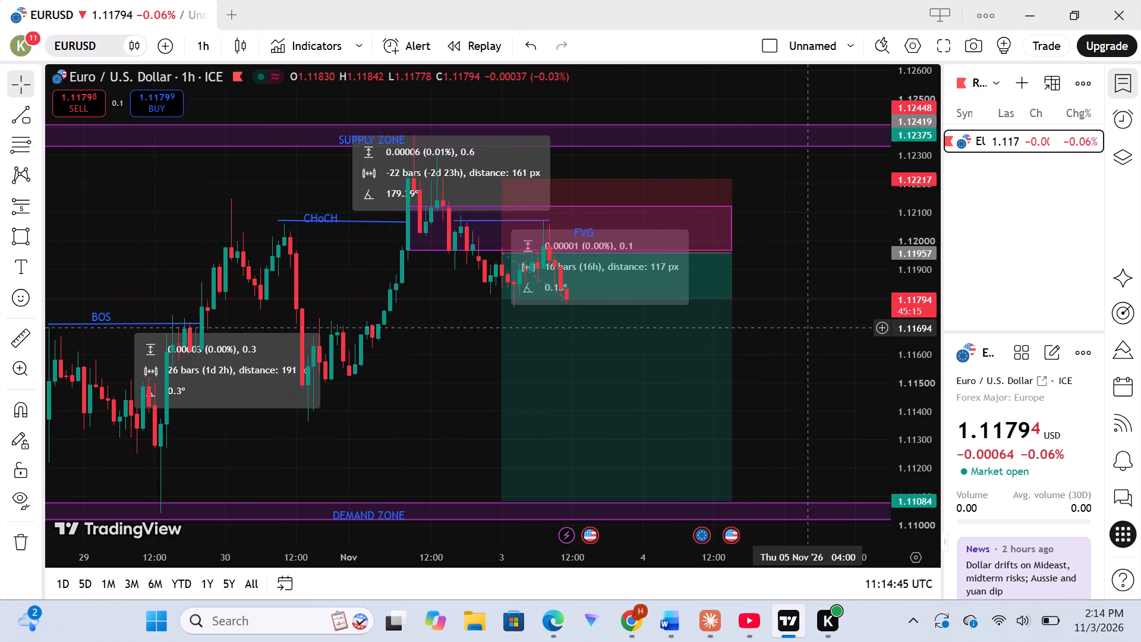
pyautogui.scroll(-1, 808, 328)
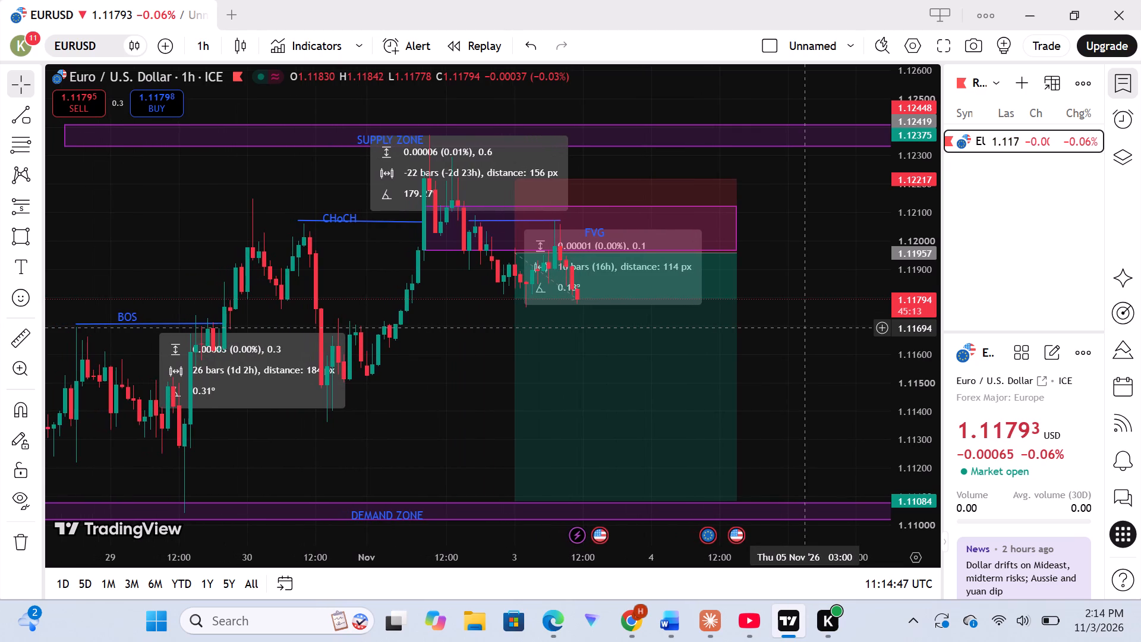
pyautogui.scroll(-1, 808, 328)
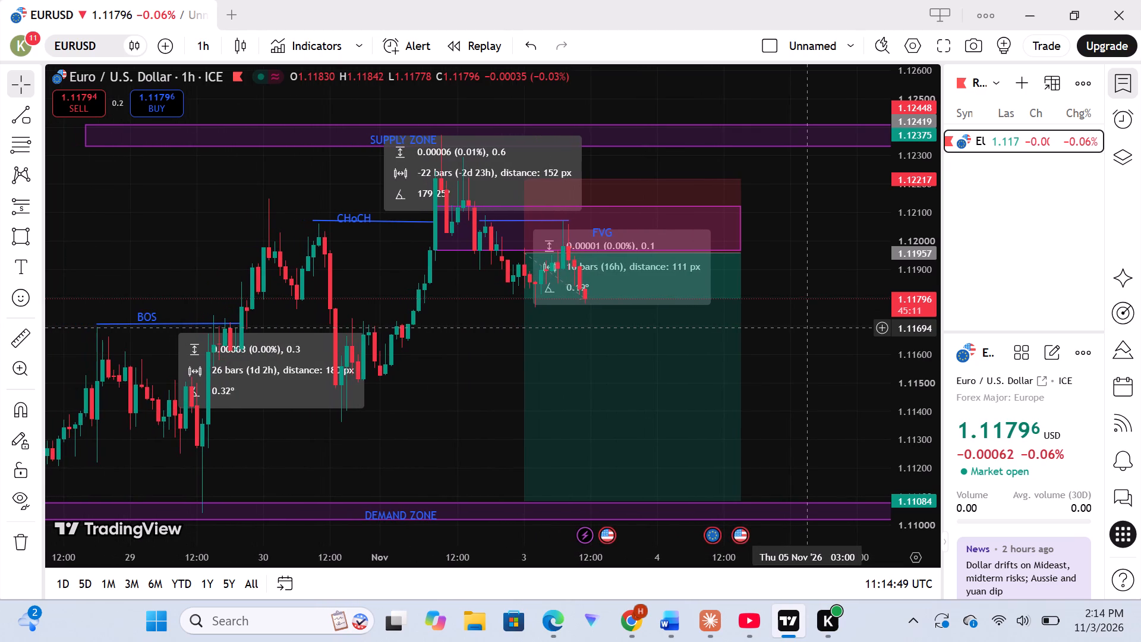
pyautogui.scroll(-1, 808, 328)
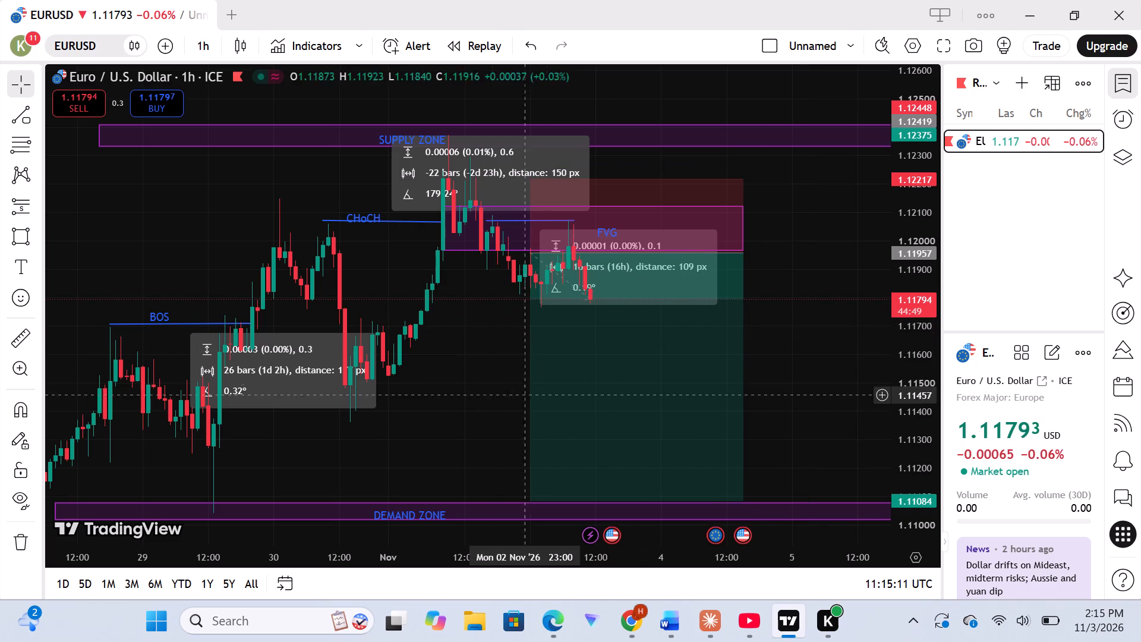
pyautogui.hscroll(5, 445, 456)
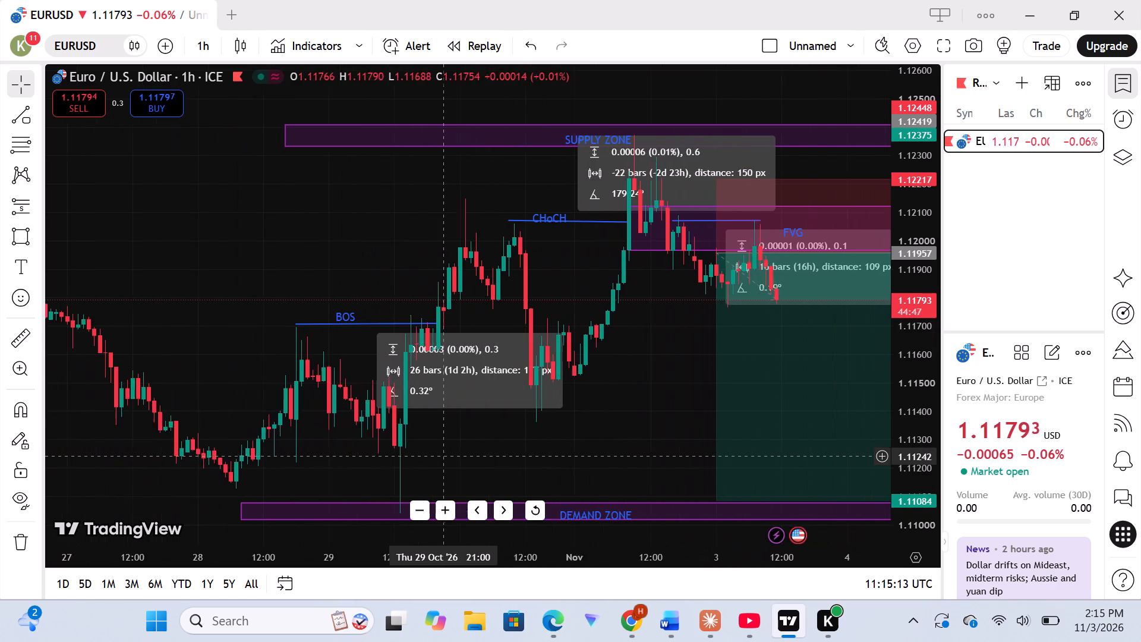
pyautogui.hscroll(1, 445, 456)
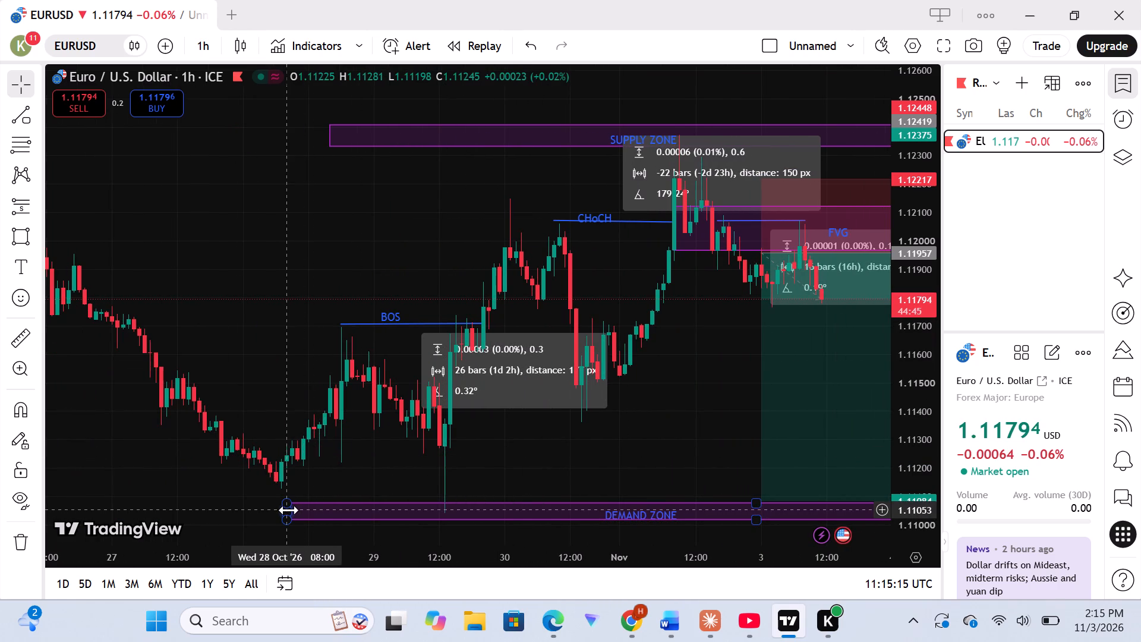
pyautogui.moveTo(289, 510); pyautogui.dragTo(92, 522)
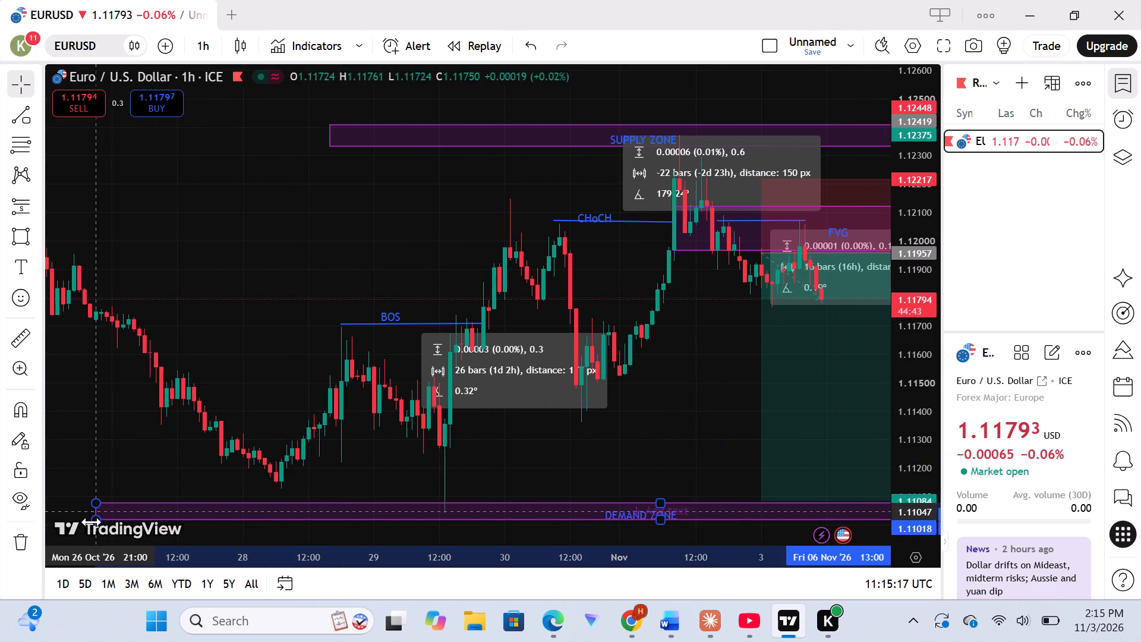
pyautogui.moveTo(92, 522); pyautogui.dragTo(60, 521)
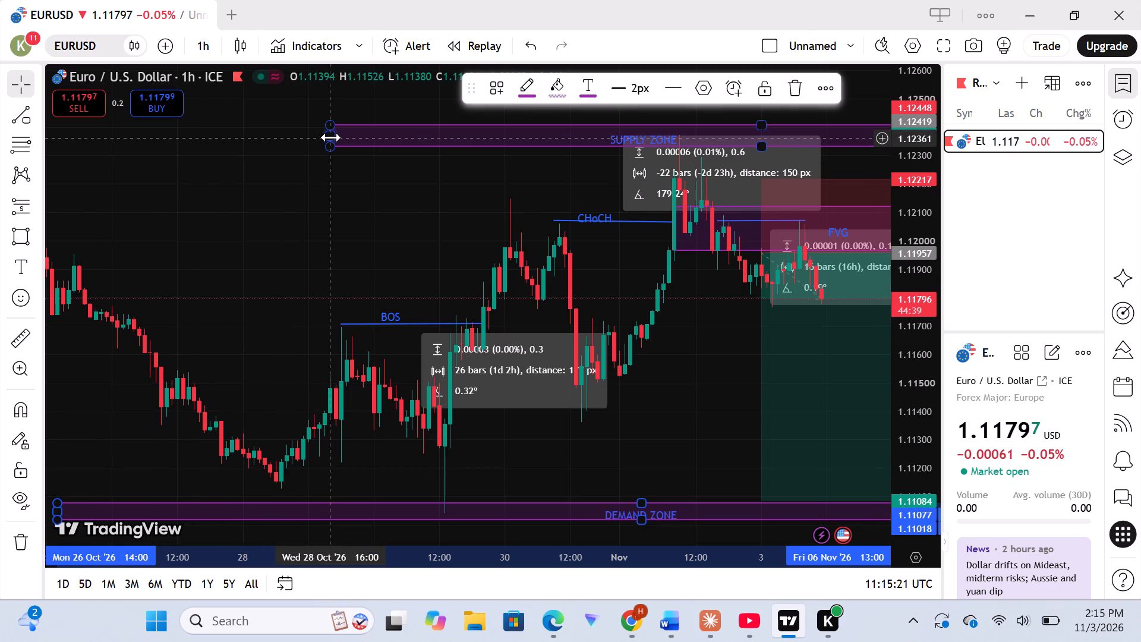
# Extend the start of the supply zone rectangle back to about 26 Oct 13:00 and deselect it.
pyautogui.moveTo(331, 137); pyautogui.dragTo(90, 133)
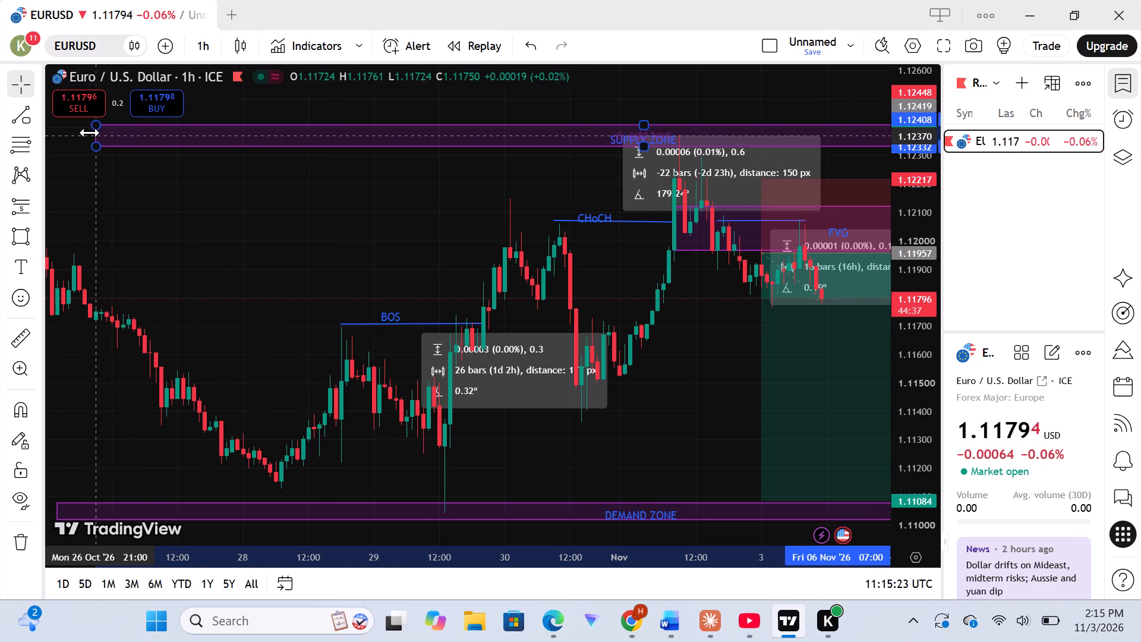
pyautogui.moveTo(90, 133); pyautogui.dragTo(52, 138)
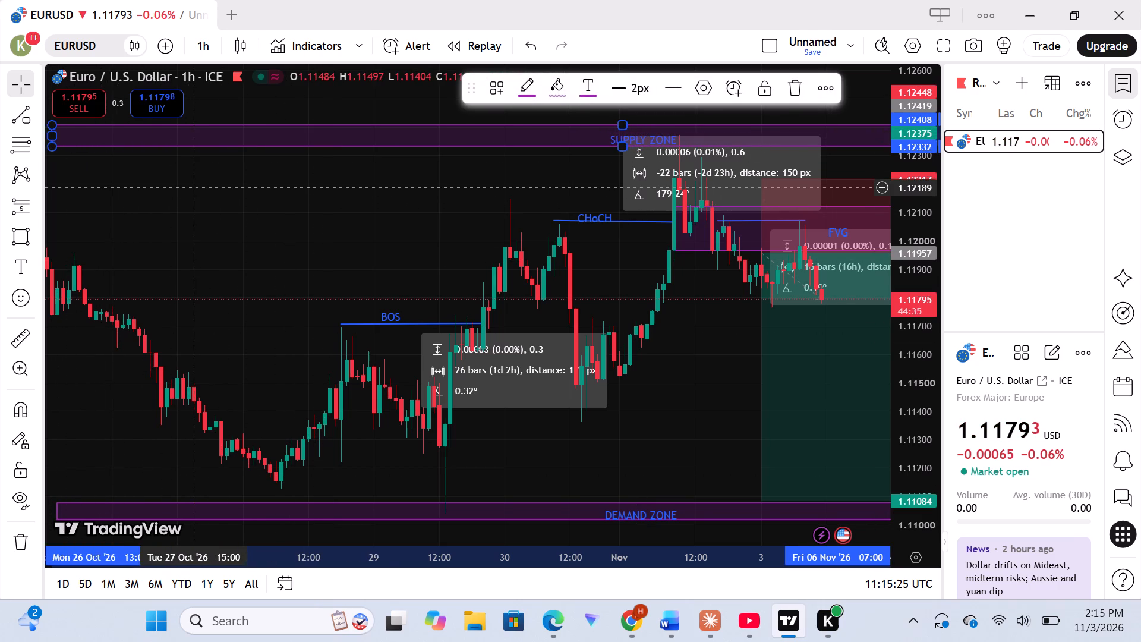
pyautogui.click(195, 187)
# Draw a near-horizontal trend line at about 1.1154 from 27 Oct 14:00 to 28 Oct 19:00.
pyautogui.hscroll(-2, 195, 187)
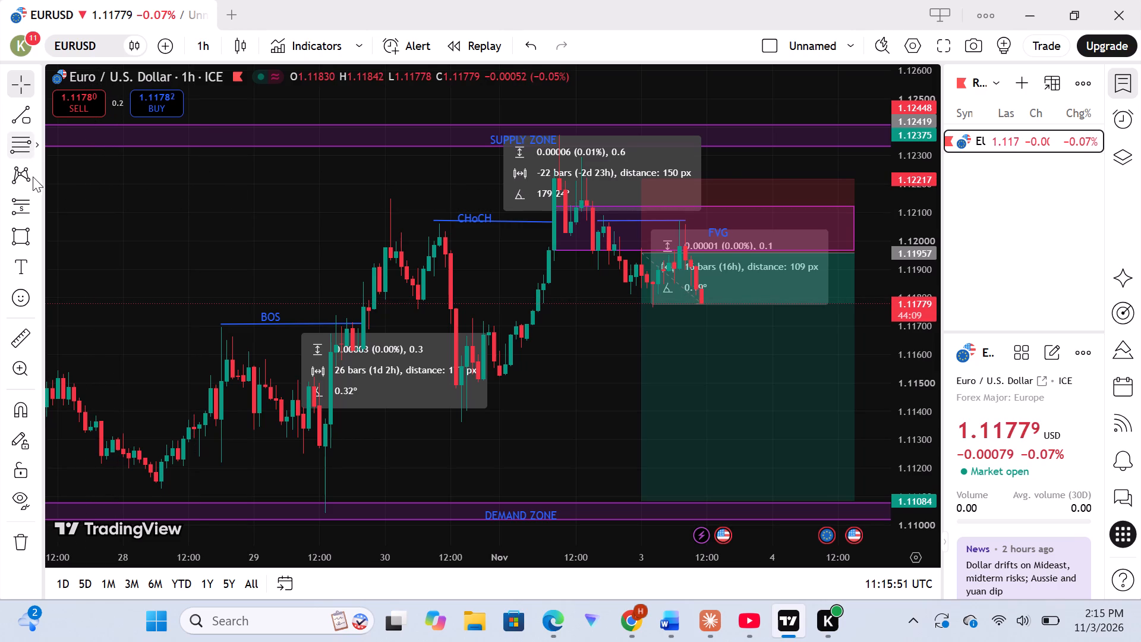
pyautogui.click(21, 115)
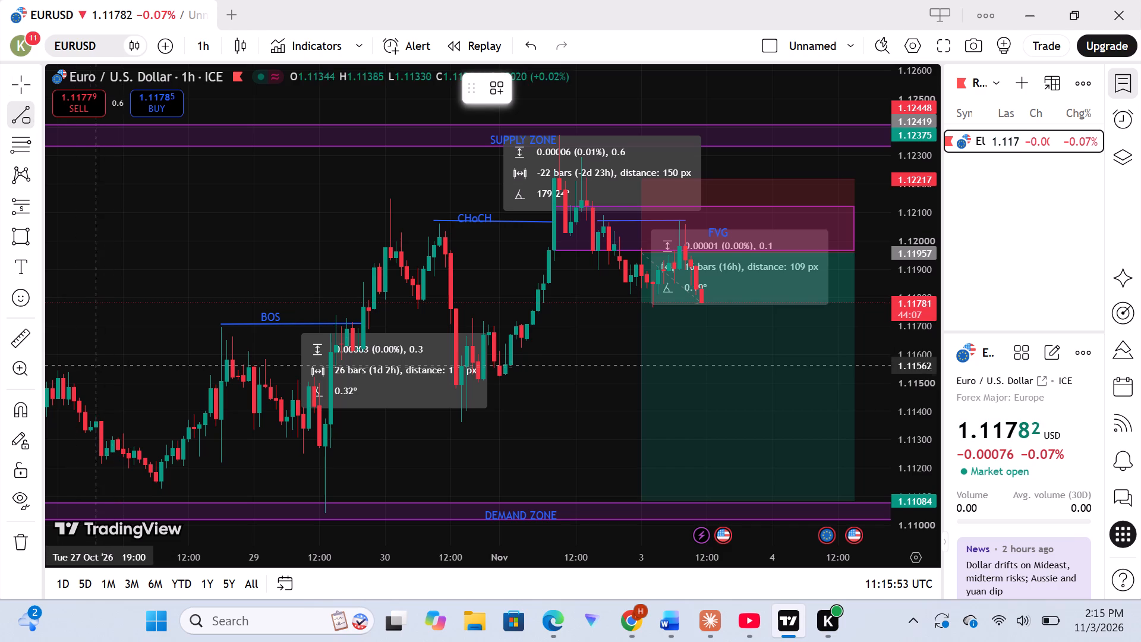
pyautogui.moveTo(68, 372); pyautogui.dragTo(213, 373)
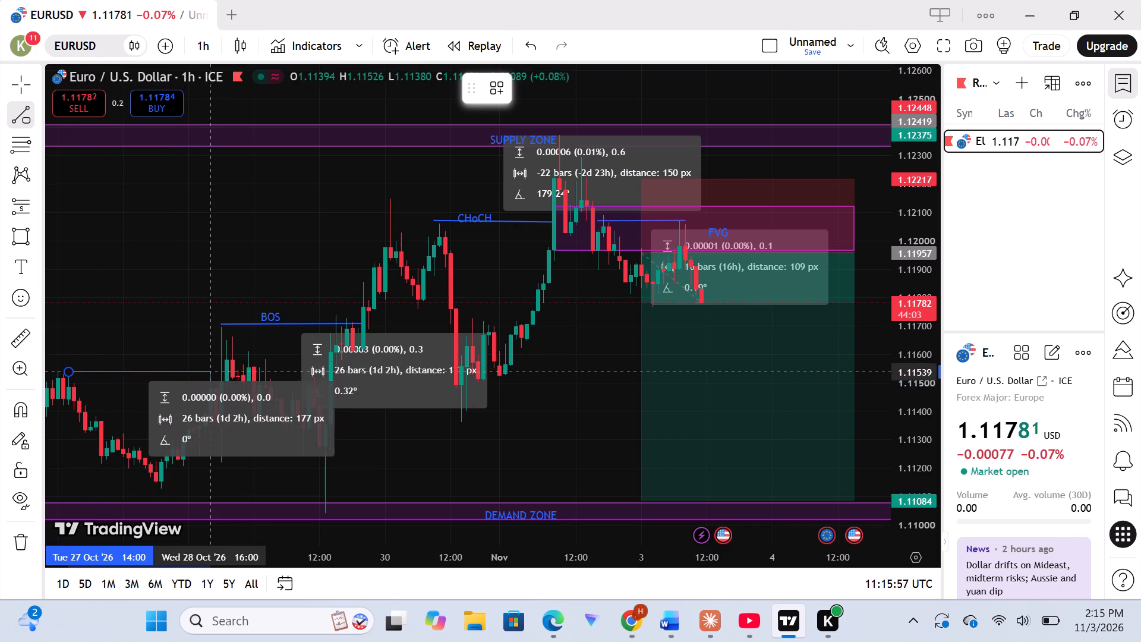
pyautogui.moveTo(213, 373); pyautogui.dragTo(225, 372)
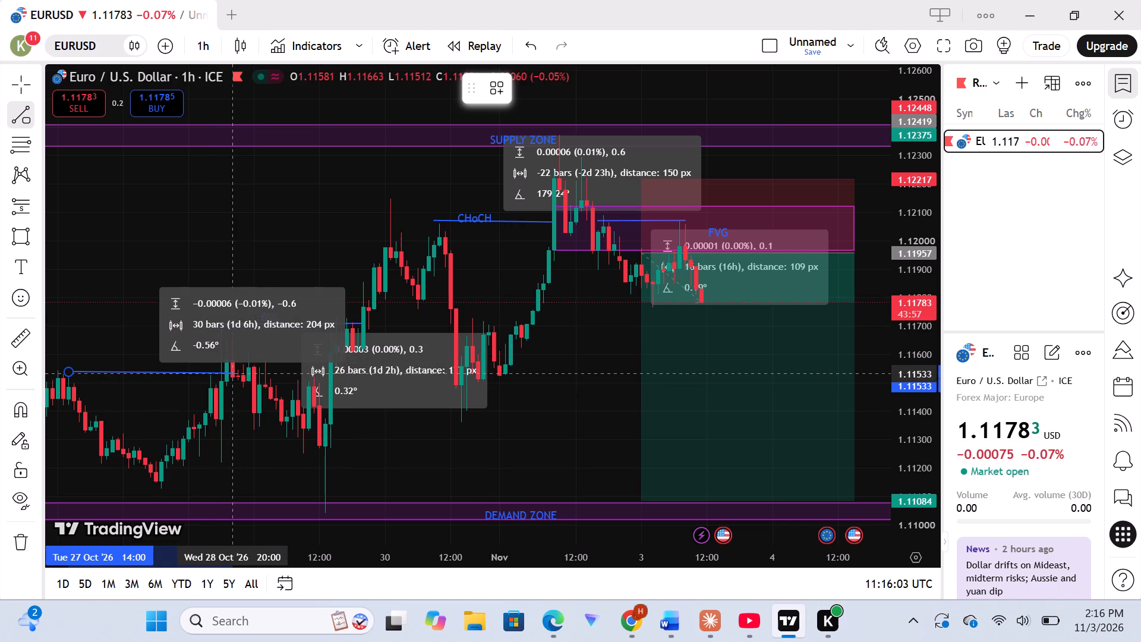
pyautogui.click(226, 373)
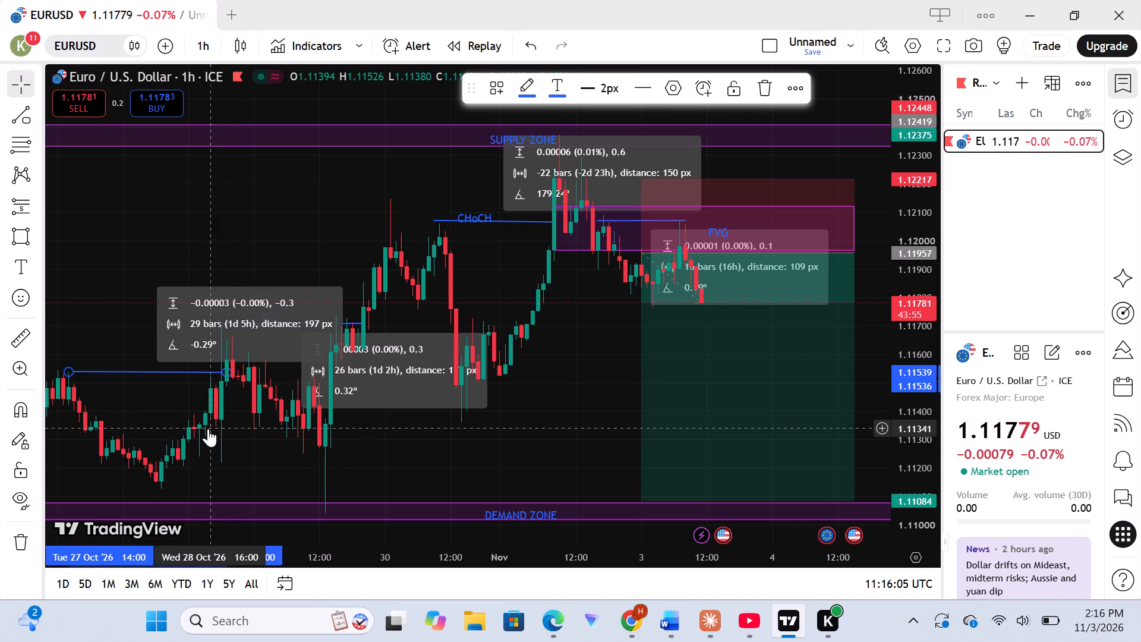
# Draw a horizontal trend line at about 1.11723 from 30 Oct 18:00 to 2 Nov 04:00 and deselect it.
pyautogui.click(19, 114)
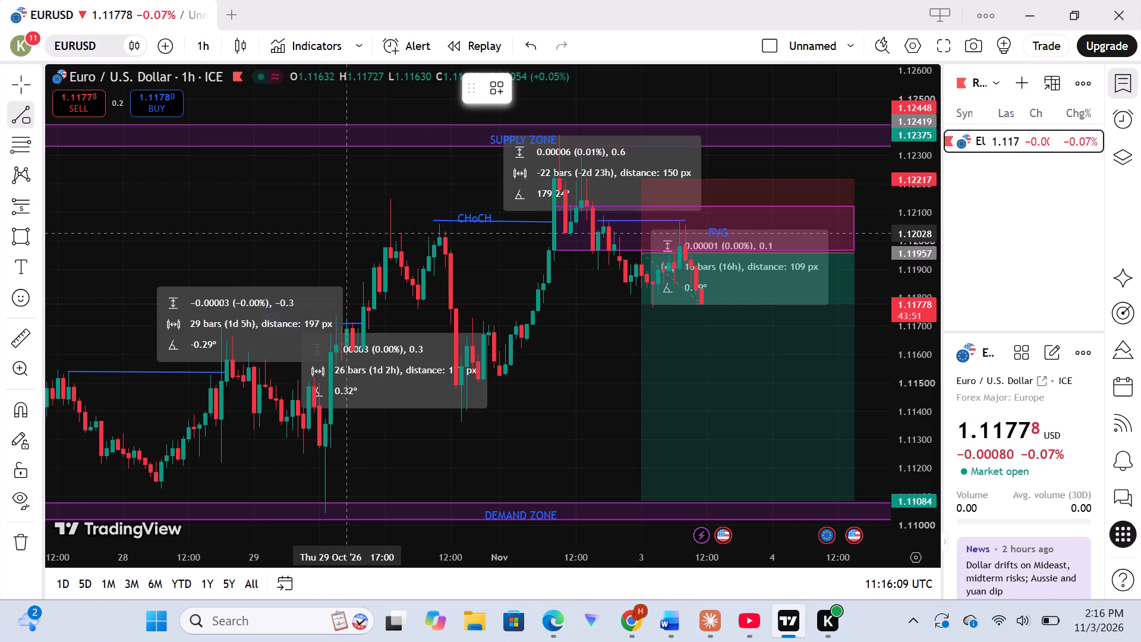
pyautogui.click(484, 320)
pyautogui.click(484, 320)
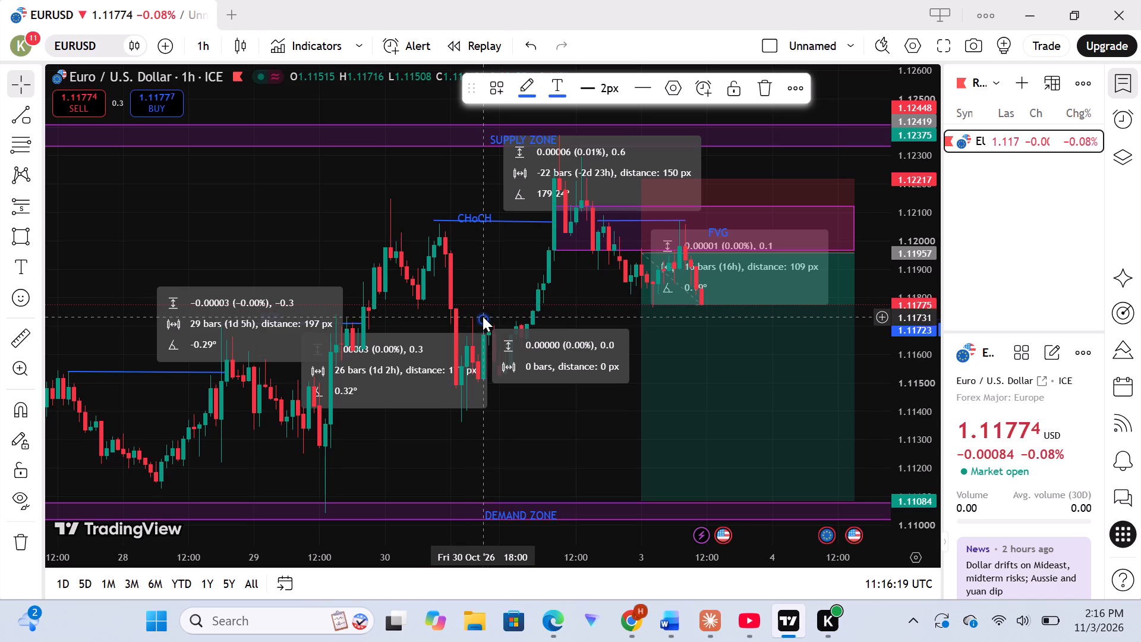
pyautogui.click(483, 313)
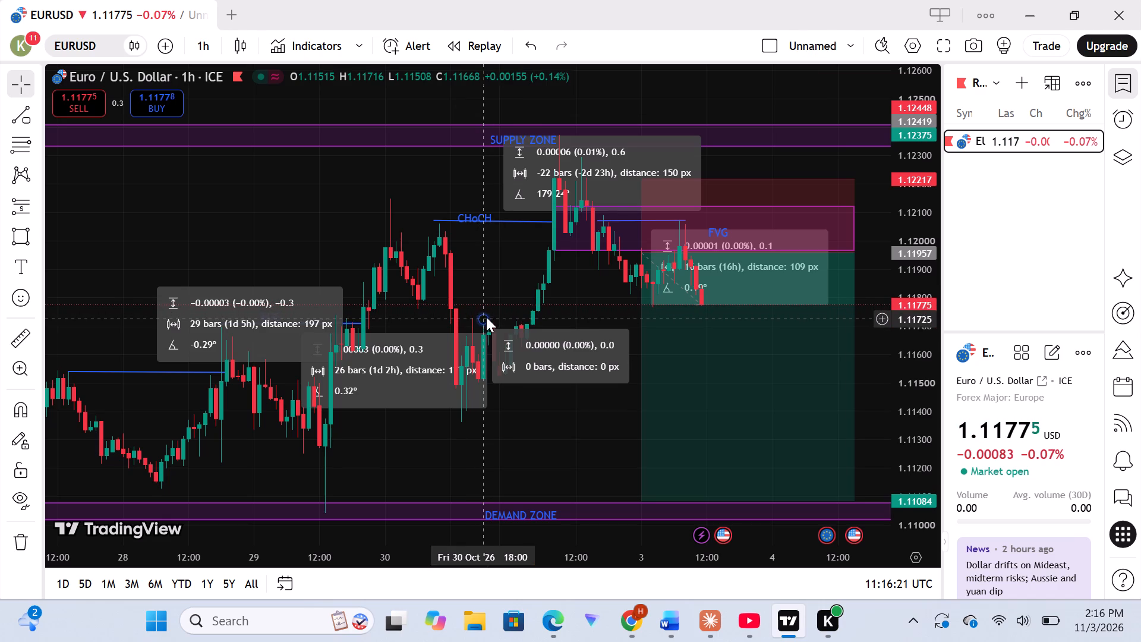
pyautogui.click(484, 315)
pyautogui.moveTo(484, 315); pyautogui.dragTo(510, 315)
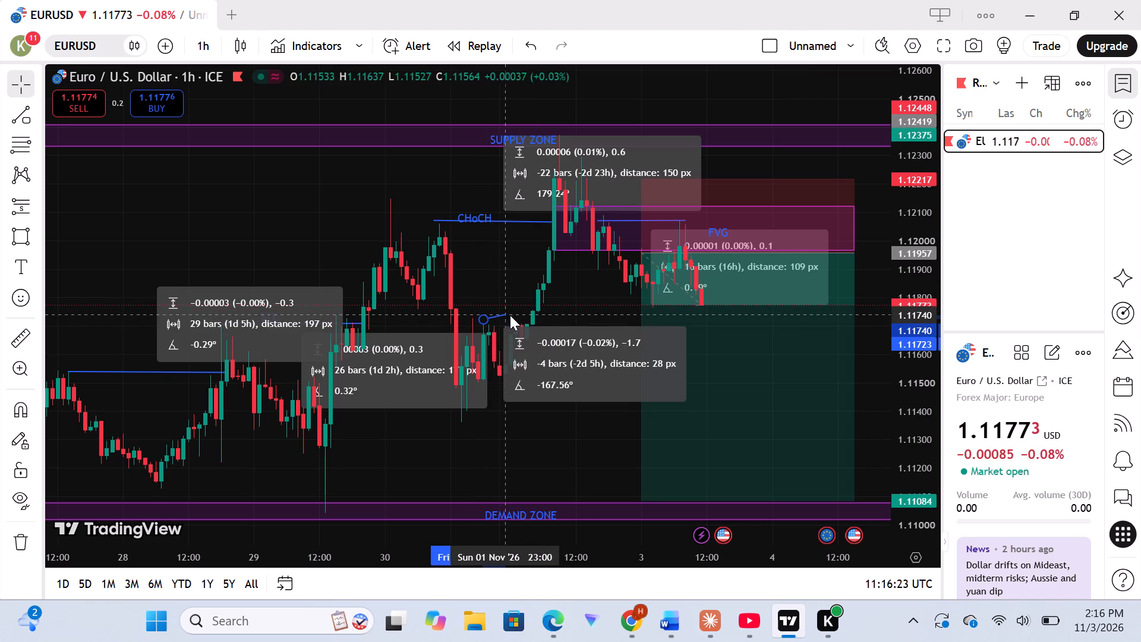
pyautogui.moveTo(510, 315); pyautogui.dragTo(531, 323)
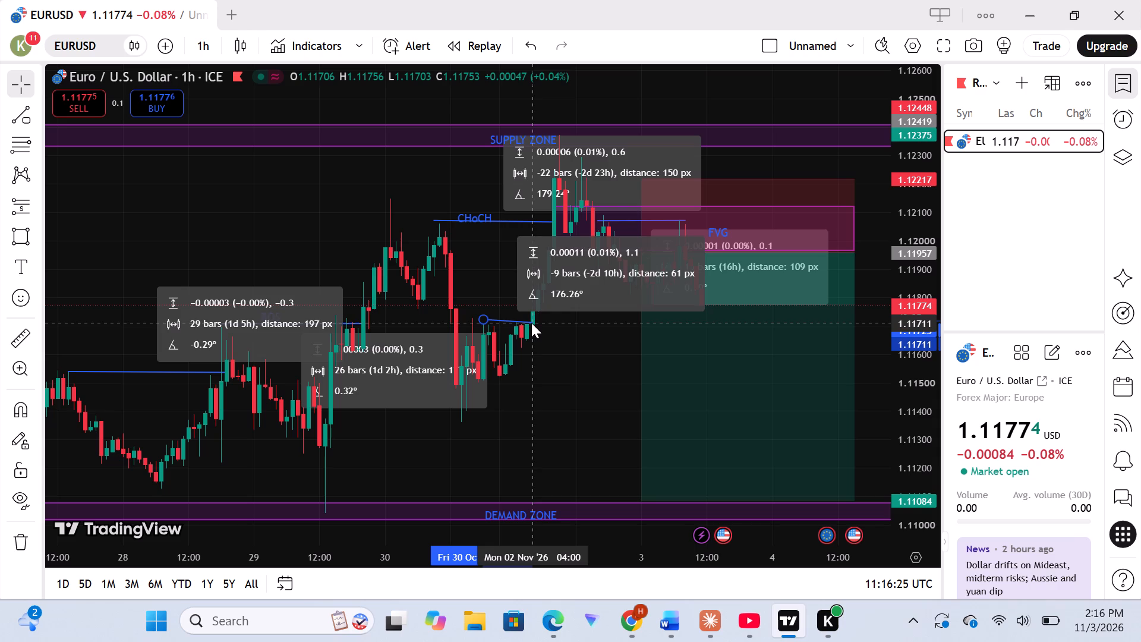
pyautogui.moveTo(531, 323); pyautogui.dragTo(534, 320)
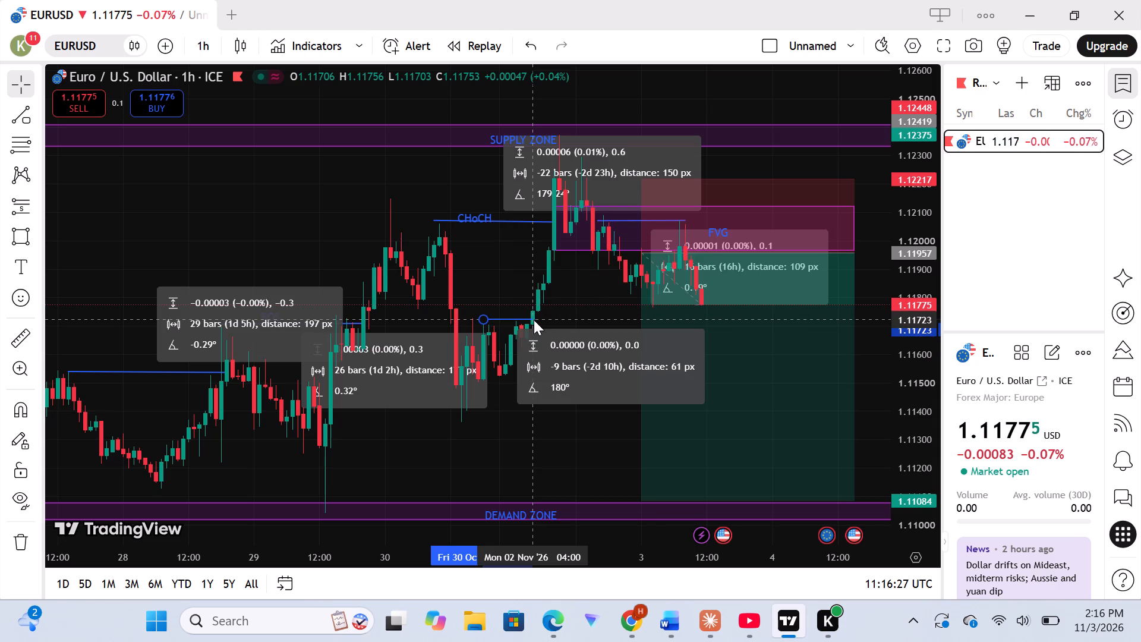
pyautogui.moveTo(534, 320); pyautogui.dragTo(534, 319)
pyautogui.click(534, 319)
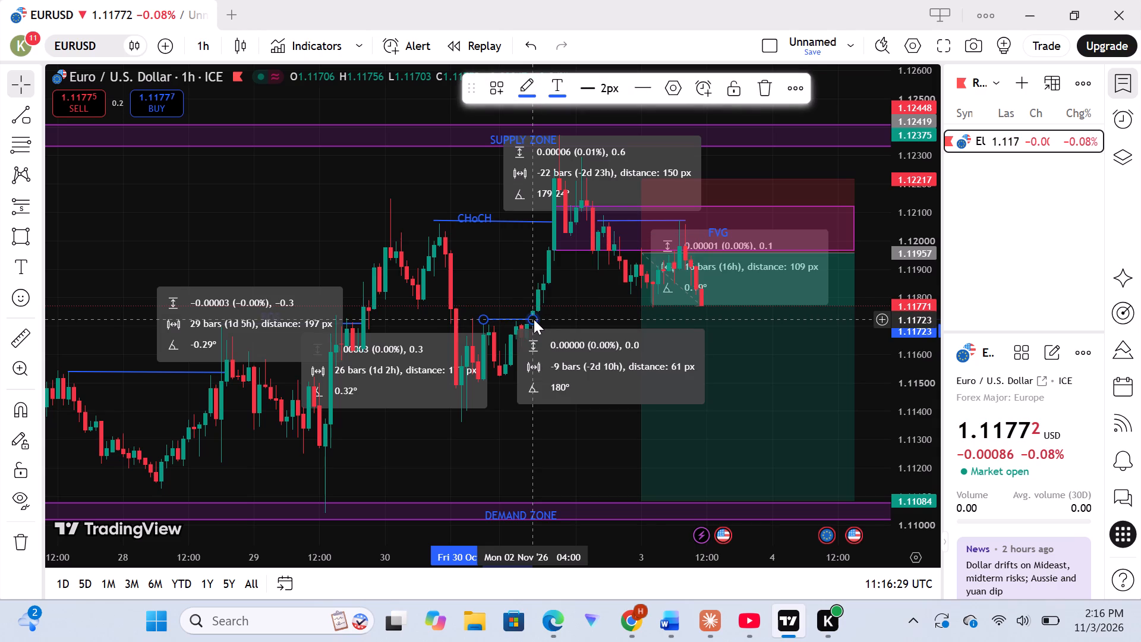
pyautogui.click(330, 245)
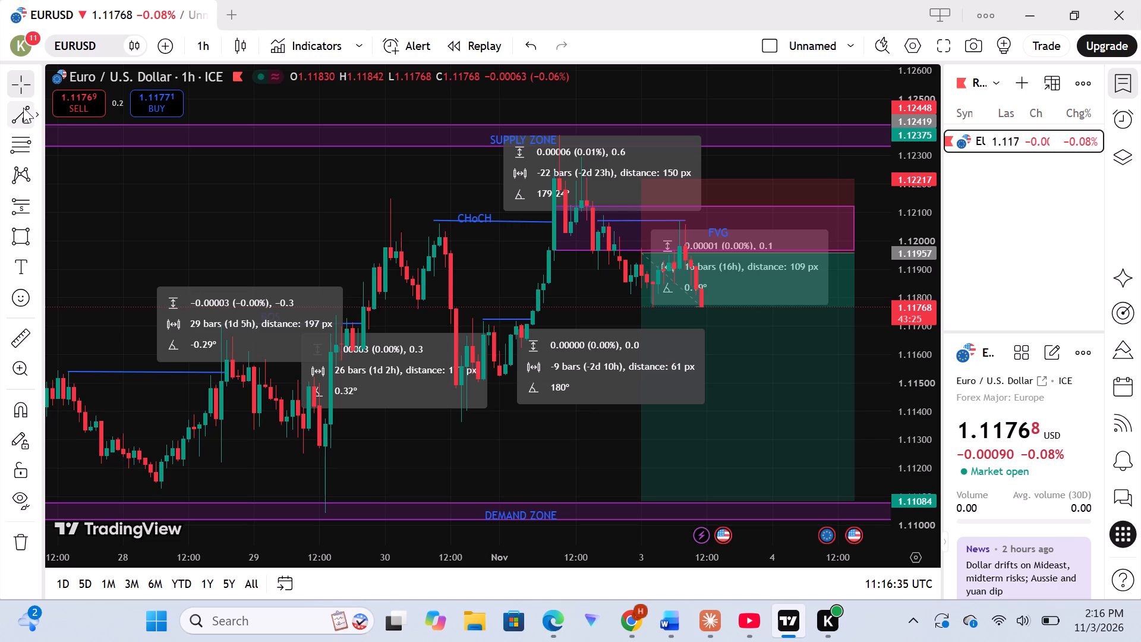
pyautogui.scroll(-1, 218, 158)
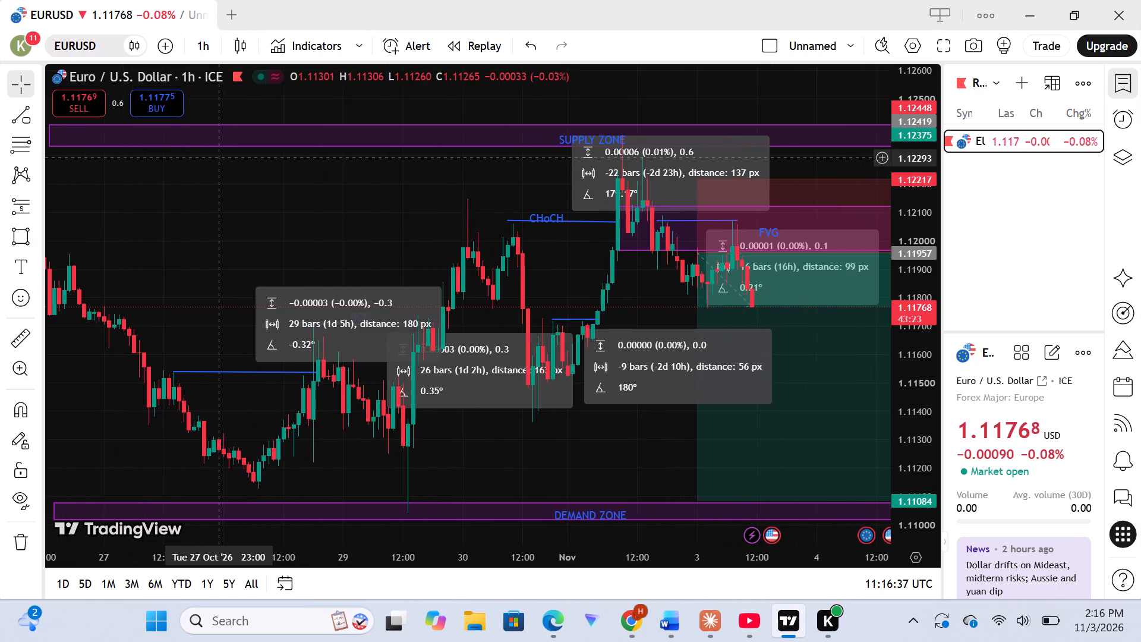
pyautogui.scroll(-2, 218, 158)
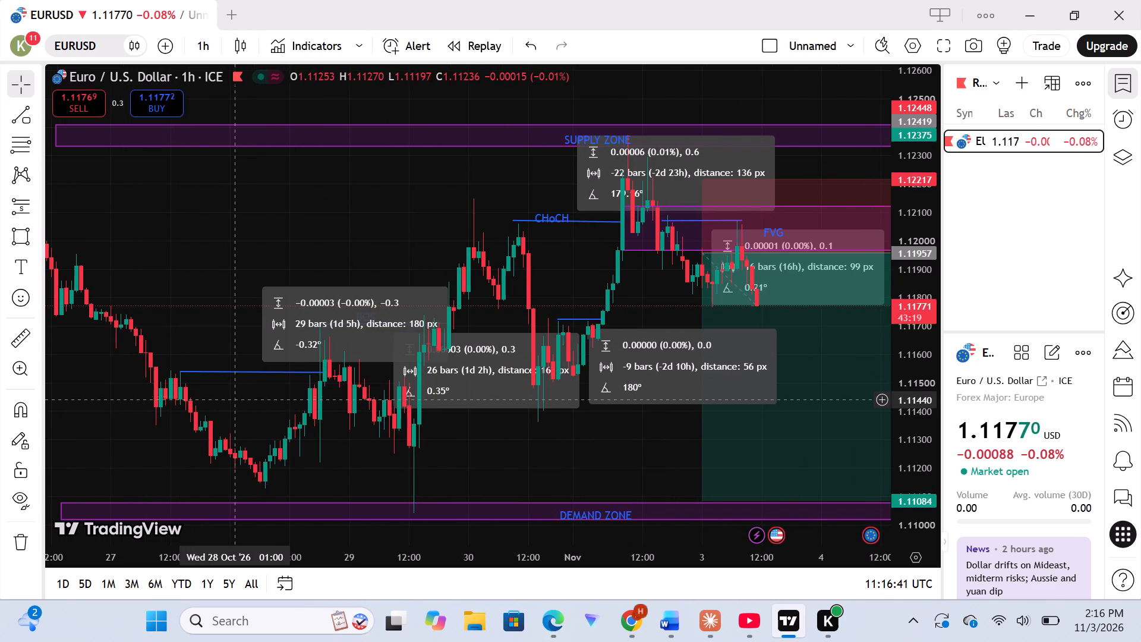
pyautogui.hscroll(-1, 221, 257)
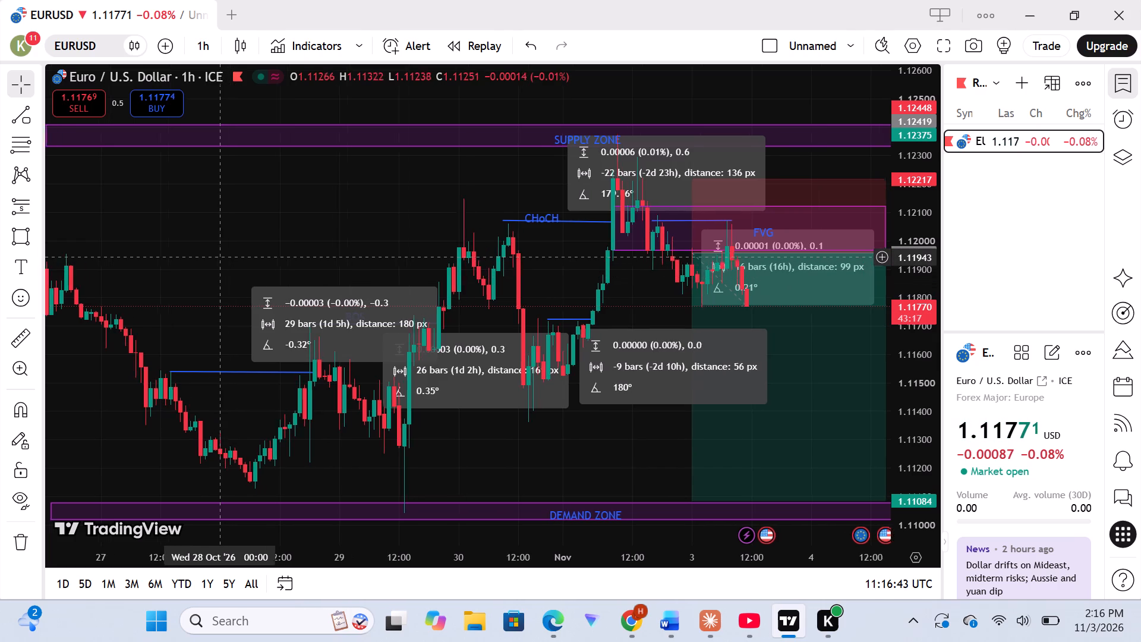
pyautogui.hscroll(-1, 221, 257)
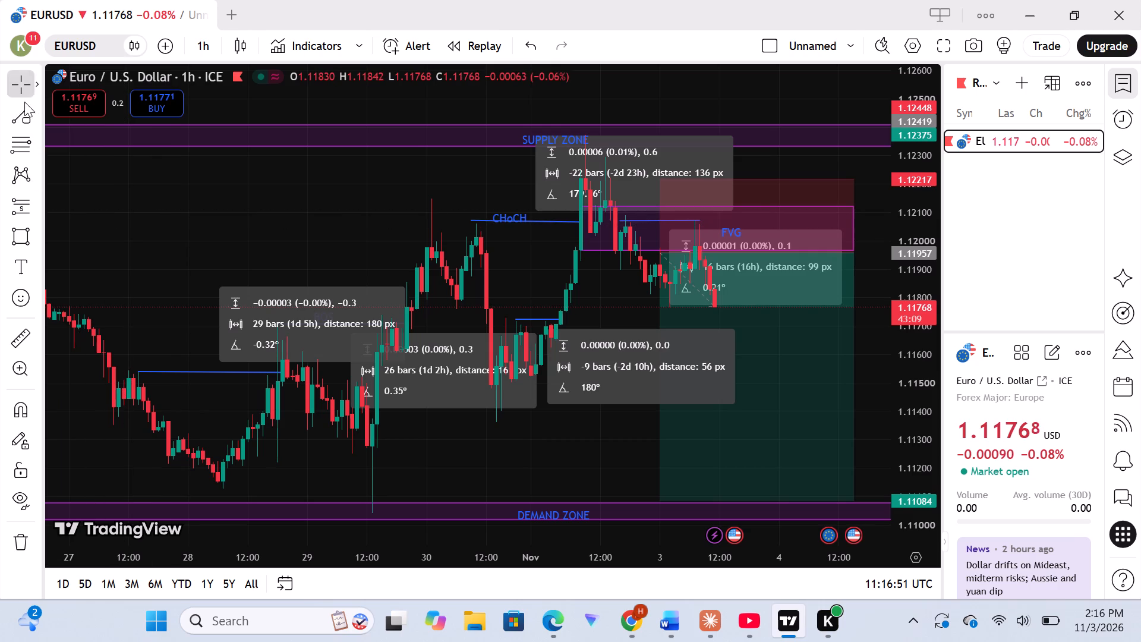
# Add a "BOS" text label just above the trend line at about 1.1154, near 28 Oct 01:00.
pyautogui.click(28, 122)
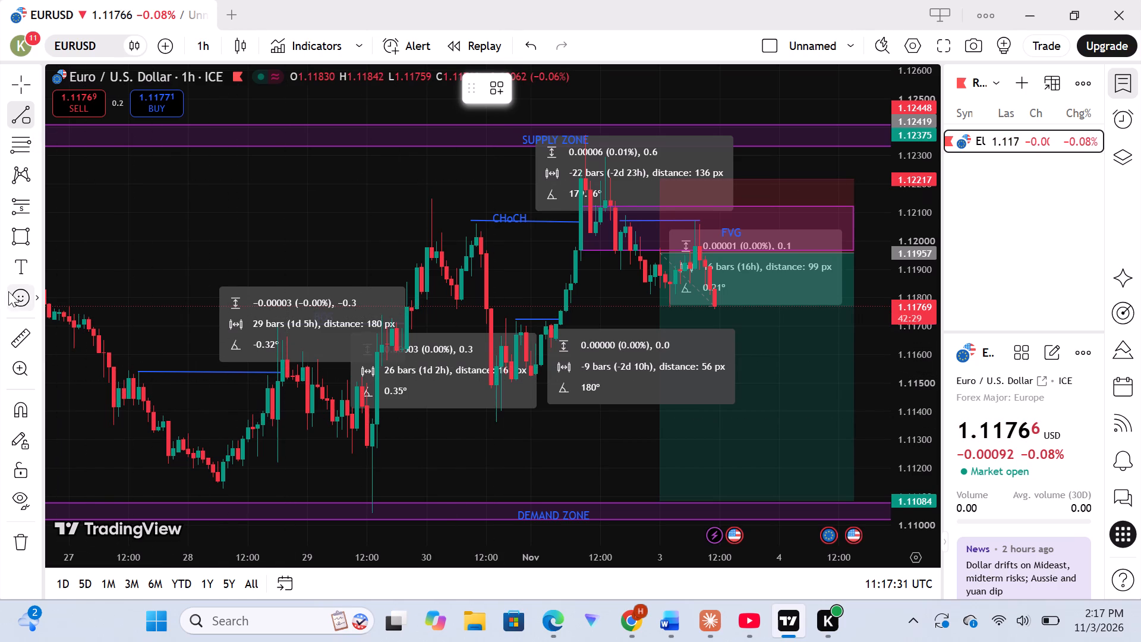
pyautogui.click(21, 273)
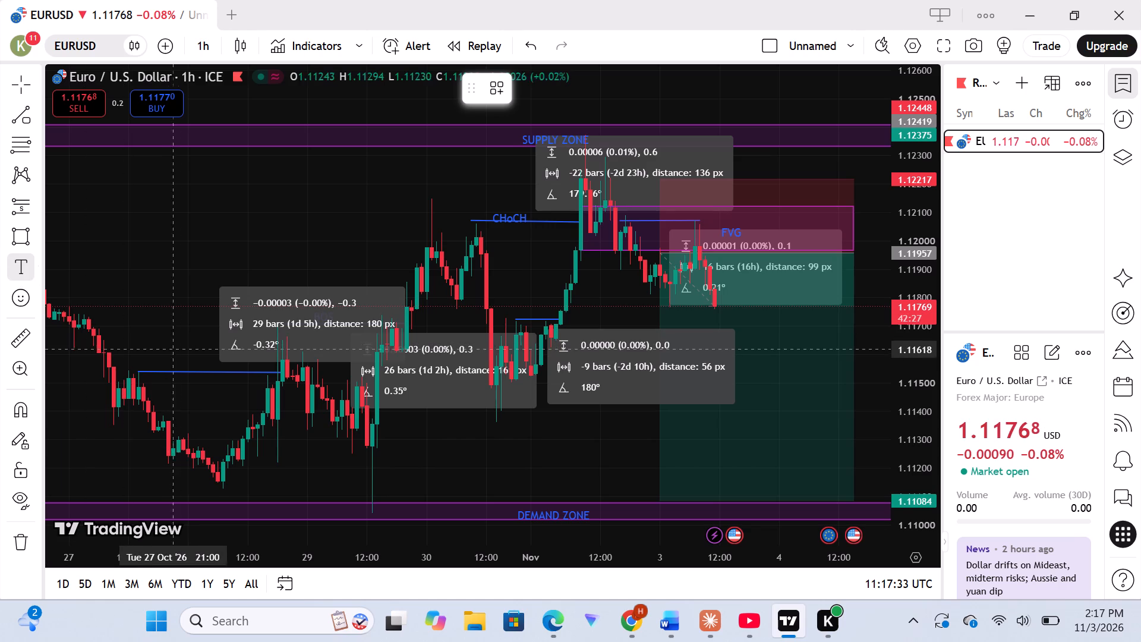
pyautogui.click(188, 361)
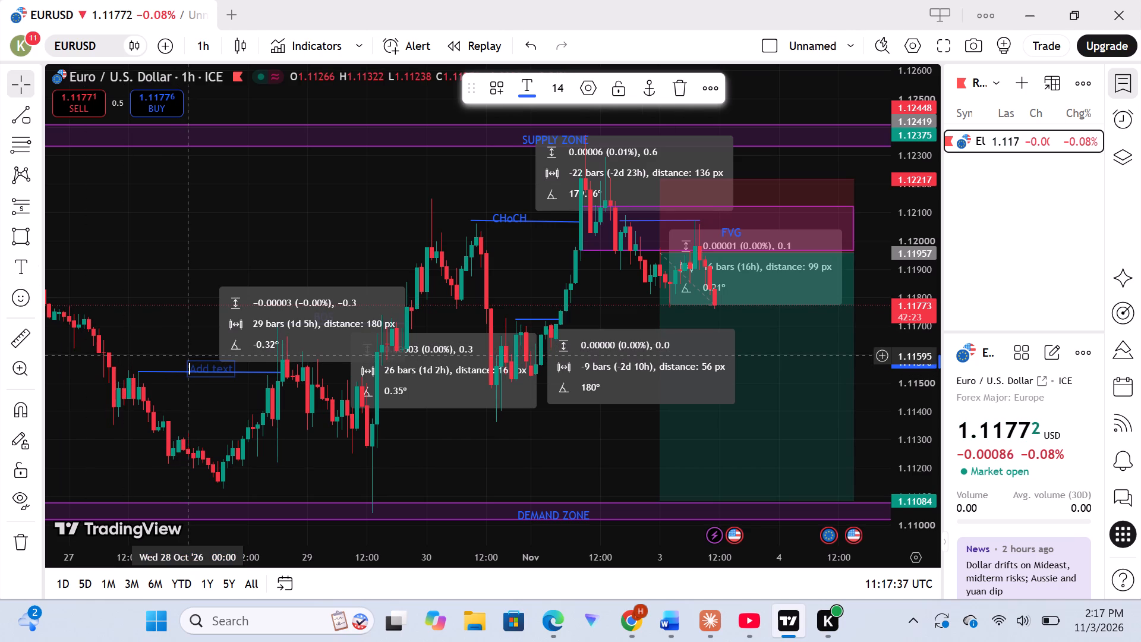
pyautogui.click(189, 356)
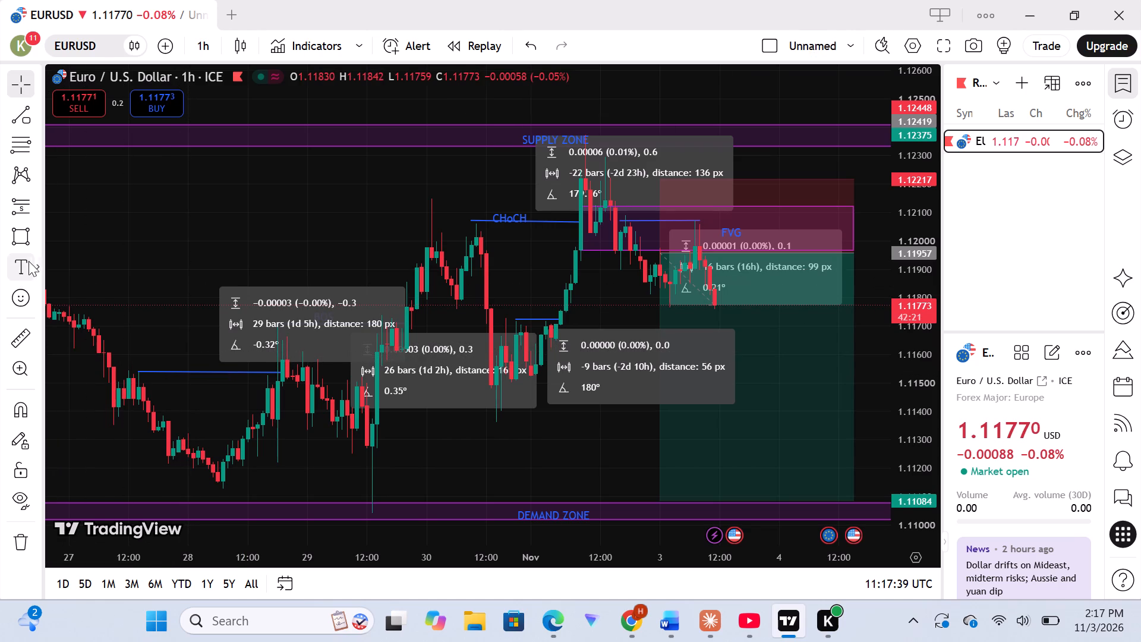
pyautogui.click(24, 262)
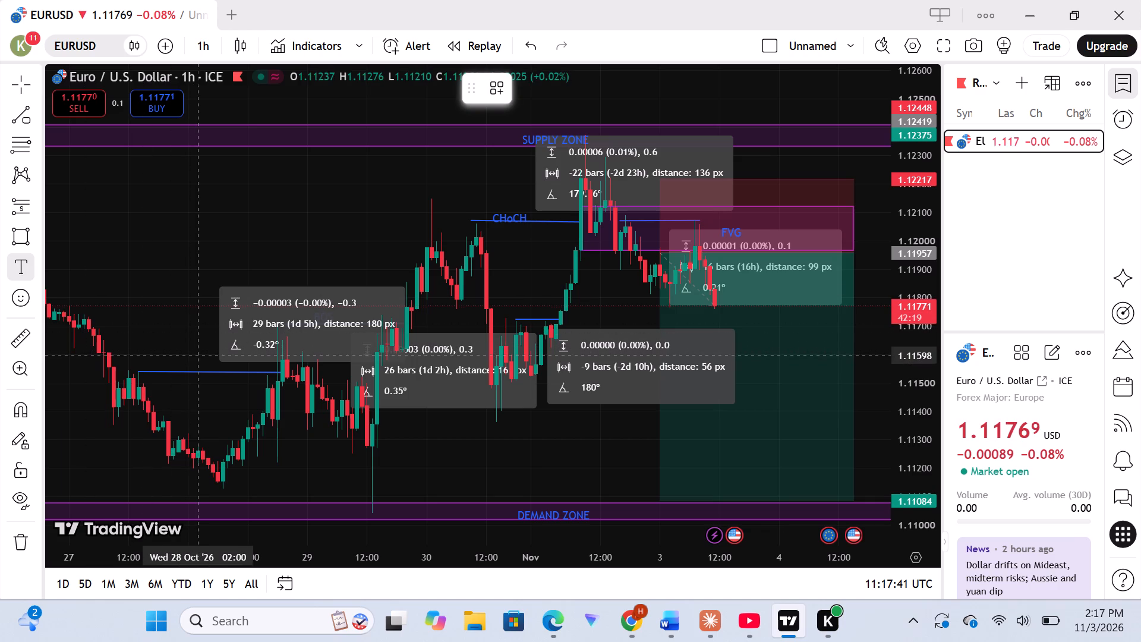
pyautogui.click(192, 351)
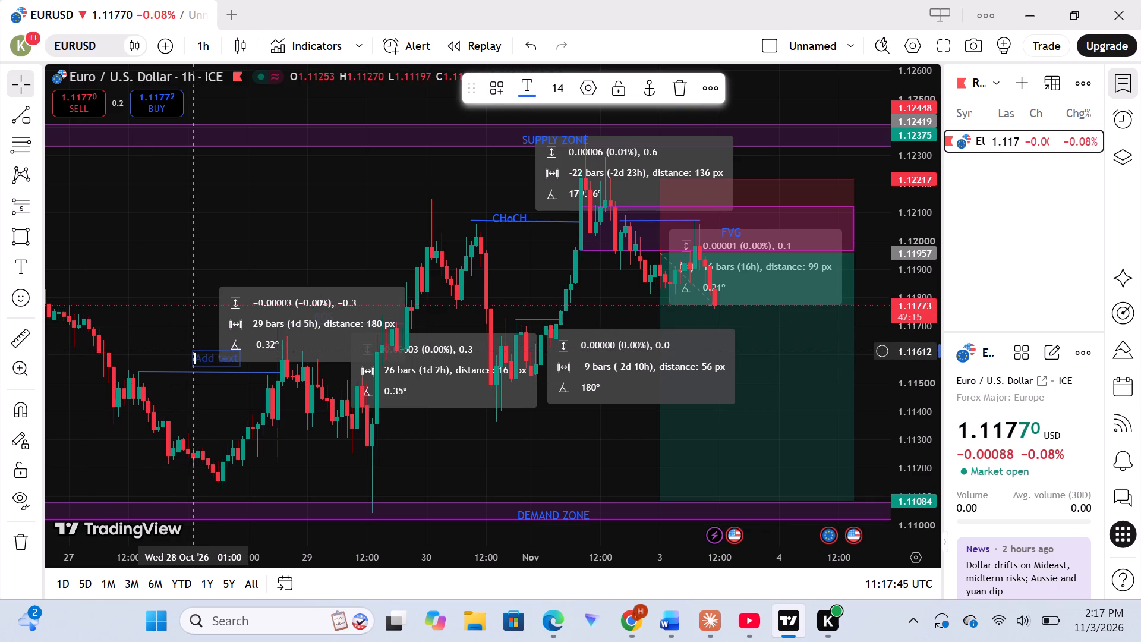
pyautogui.write('BO')
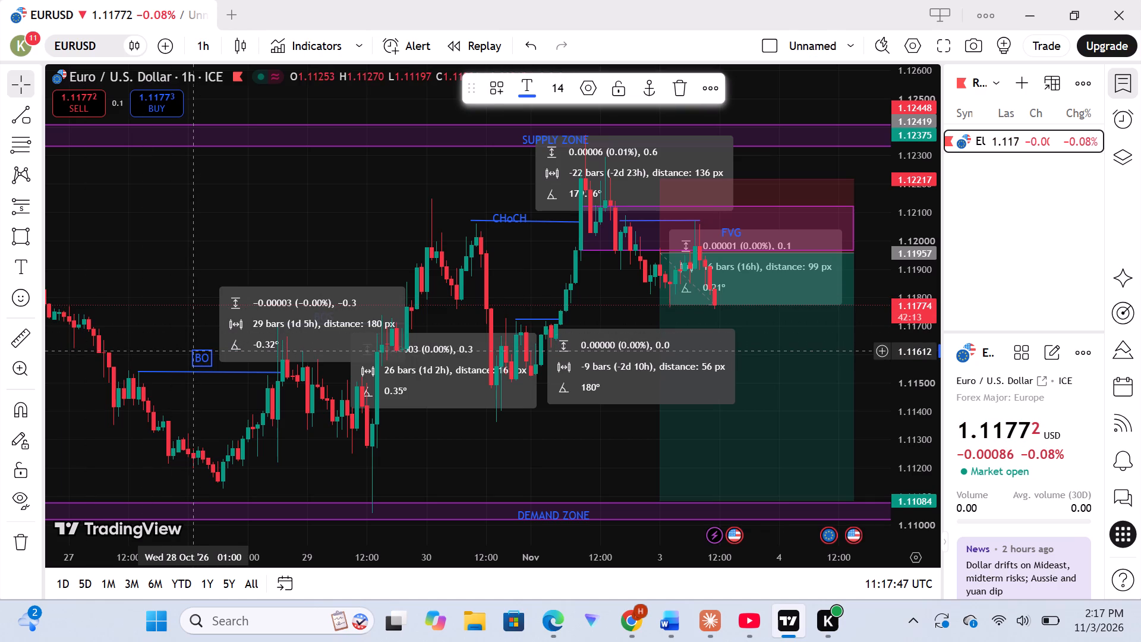
pyautogui.press('s')
pyautogui.click(178, 306)
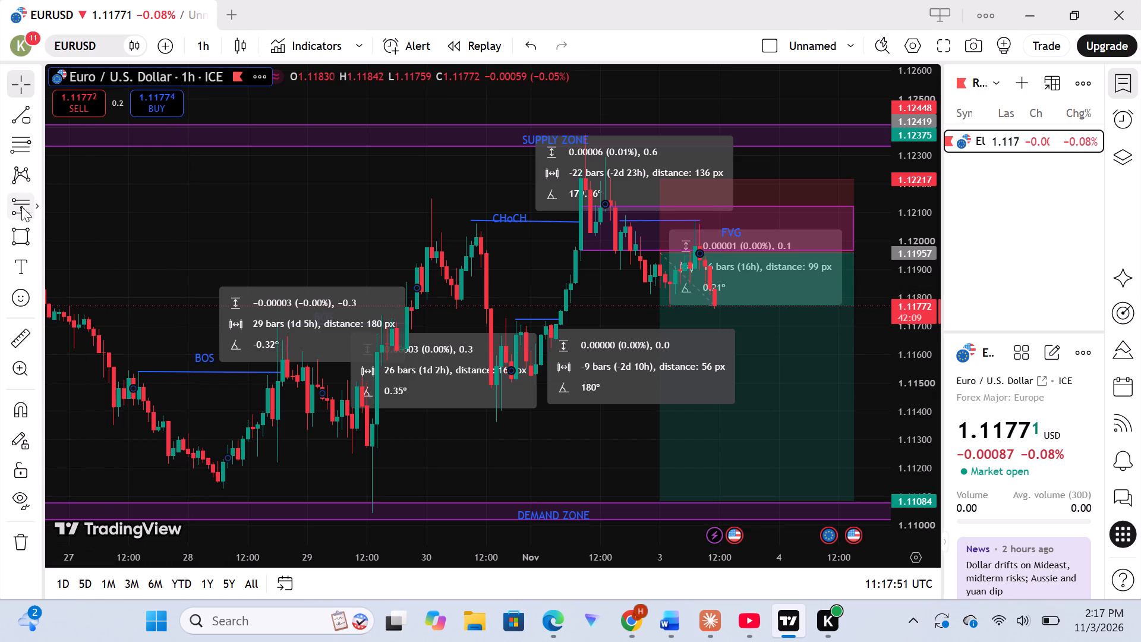
# Add a "BOS" text label just above the short horizontal trend line at about 1.1172 and deselect it.
pyautogui.click(21, 267)
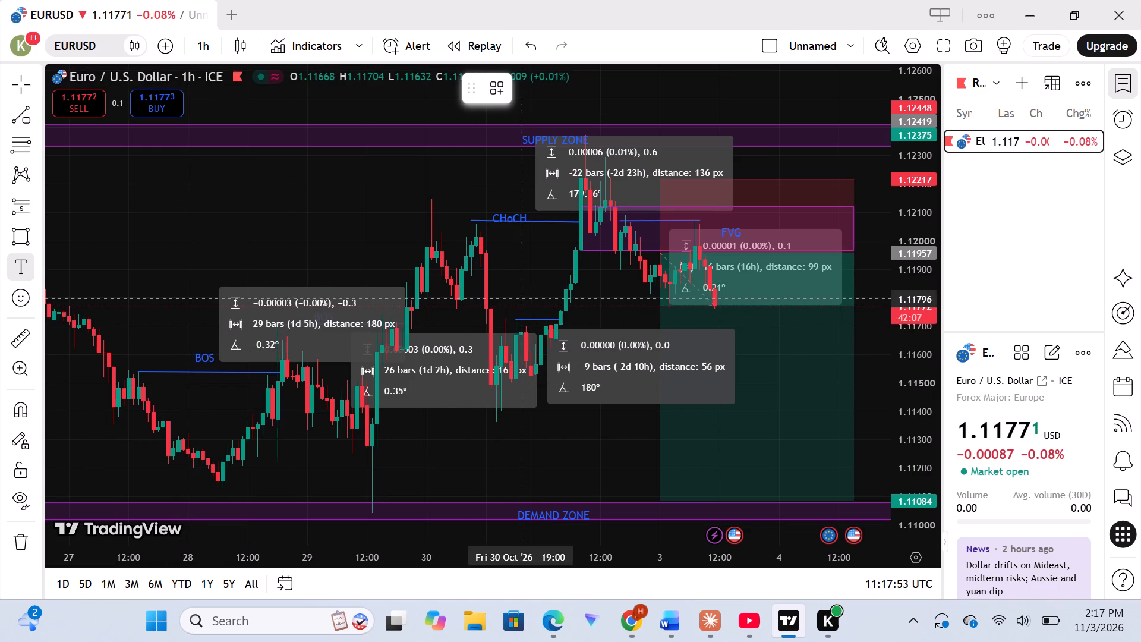
pyautogui.click(527, 304)
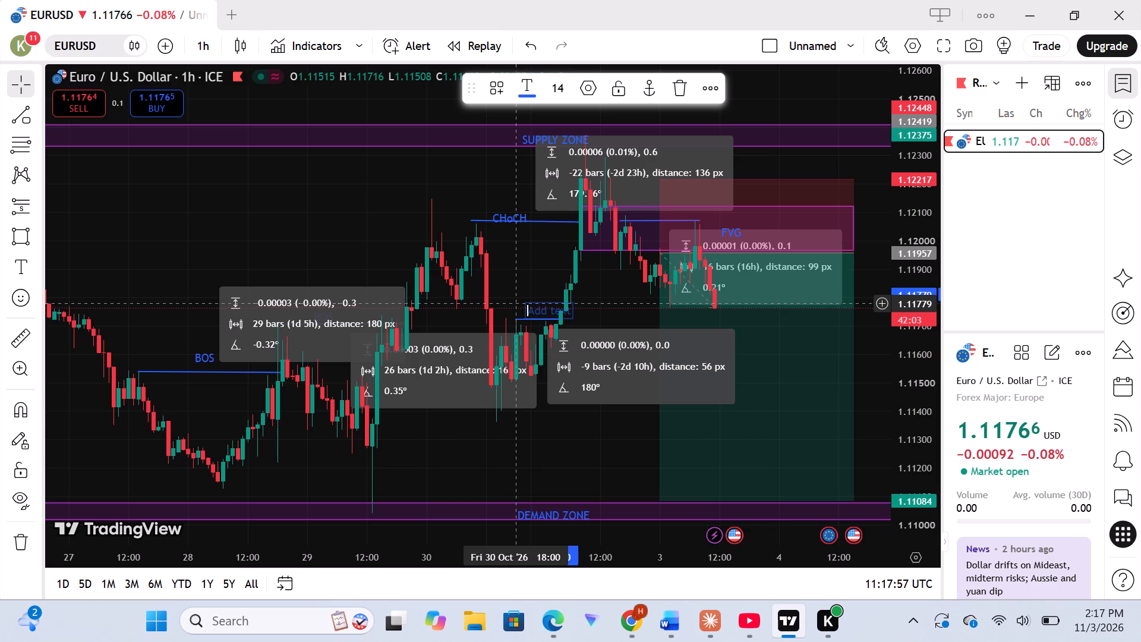
pyautogui.press('space')
pyautogui.press('b')
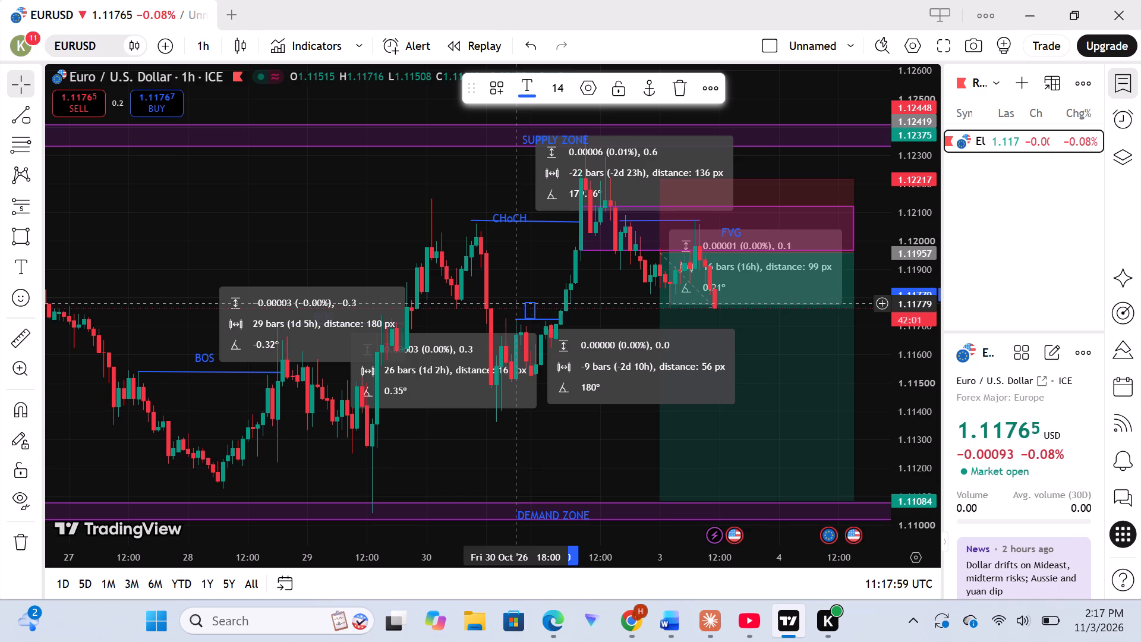
pyautogui.write('OS')
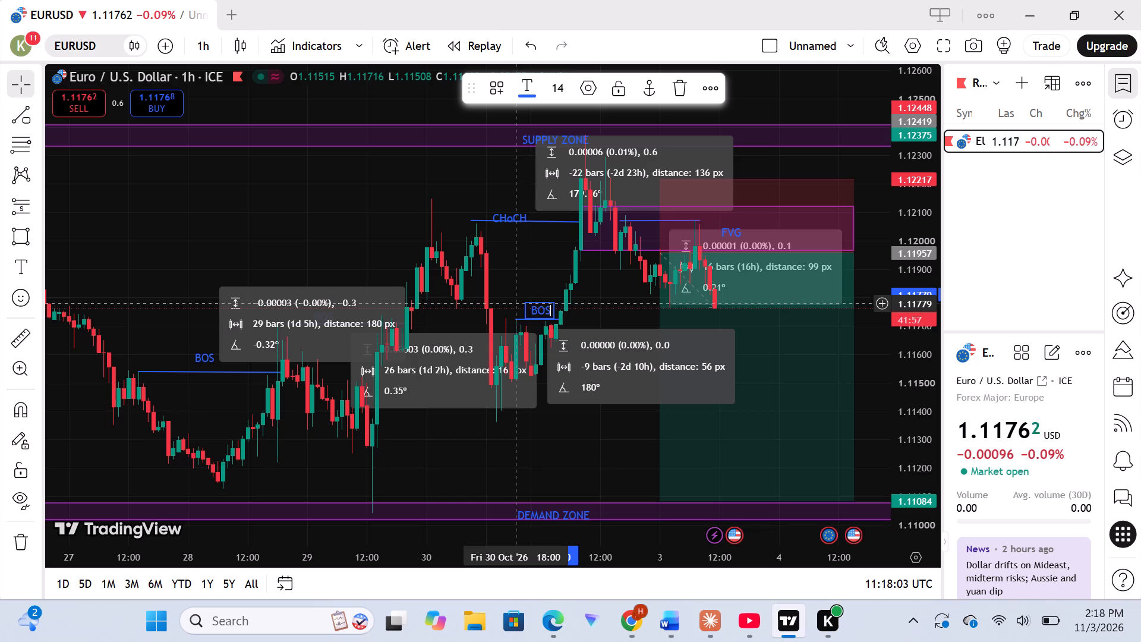
pyautogui.click(345, 227)
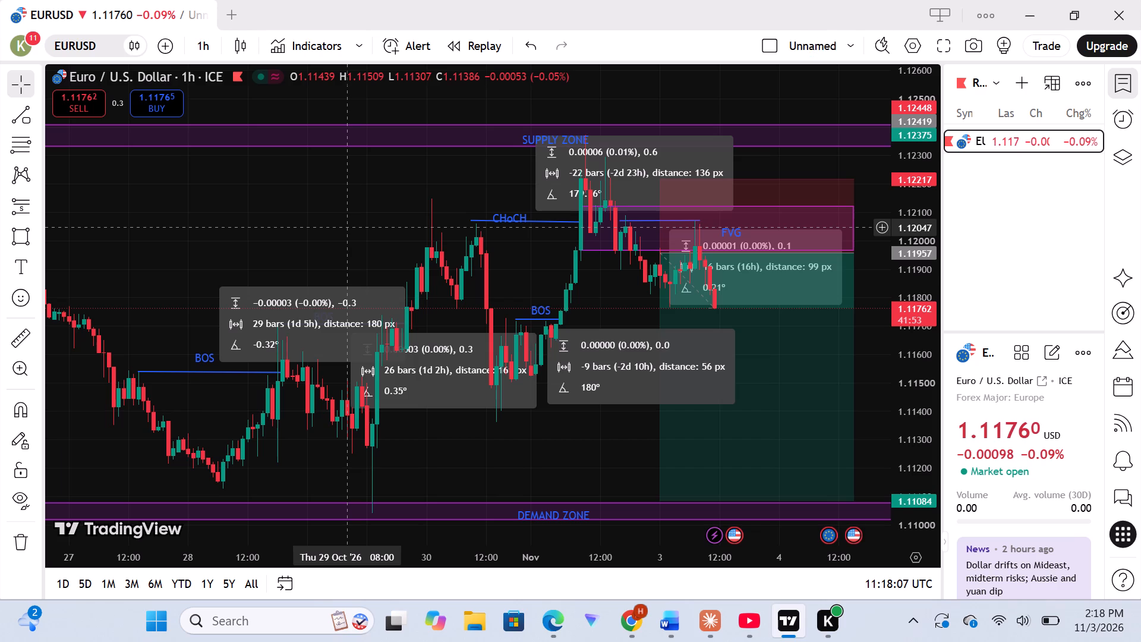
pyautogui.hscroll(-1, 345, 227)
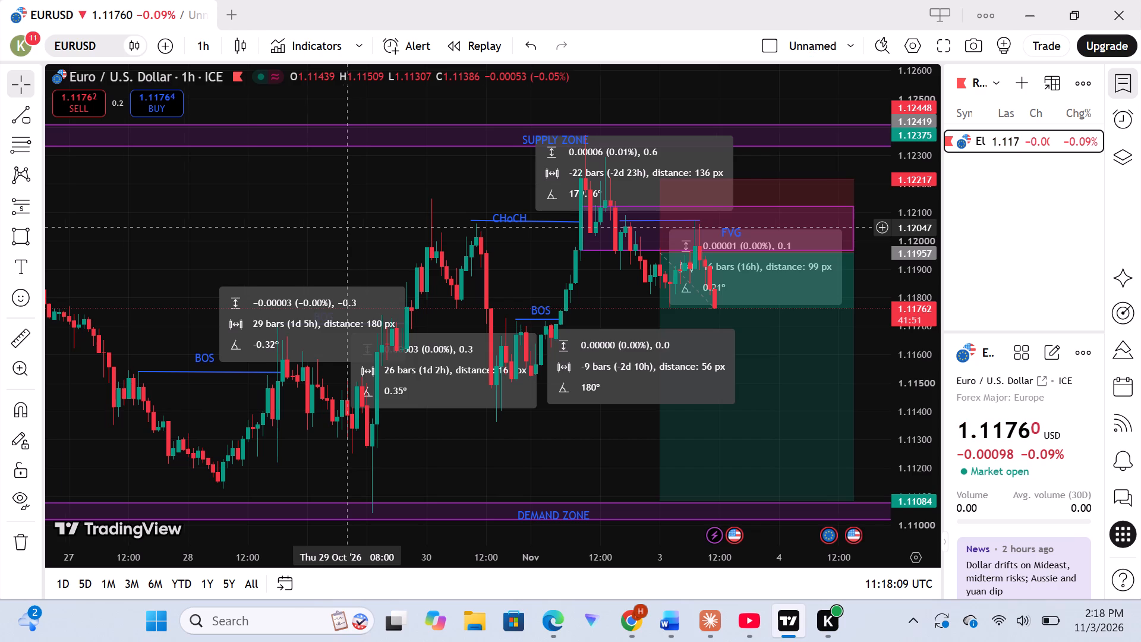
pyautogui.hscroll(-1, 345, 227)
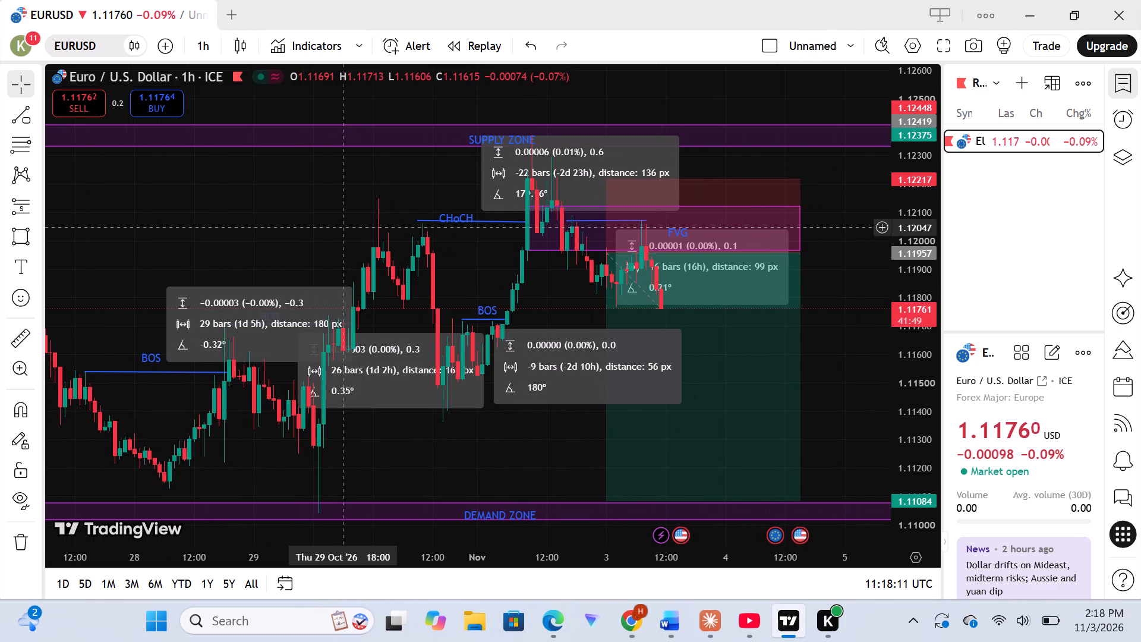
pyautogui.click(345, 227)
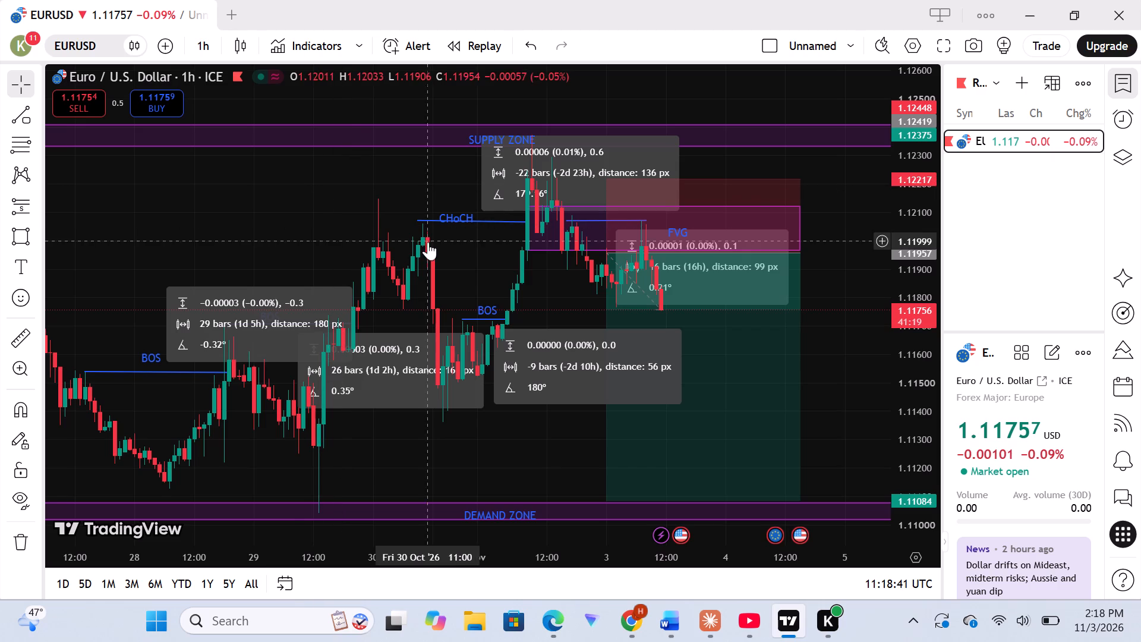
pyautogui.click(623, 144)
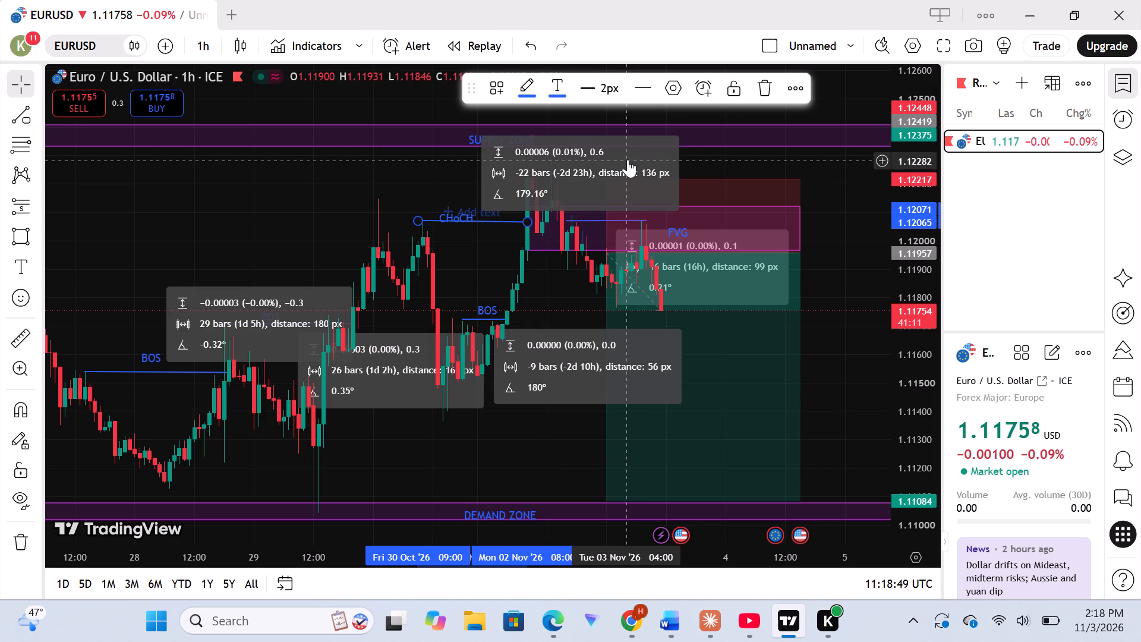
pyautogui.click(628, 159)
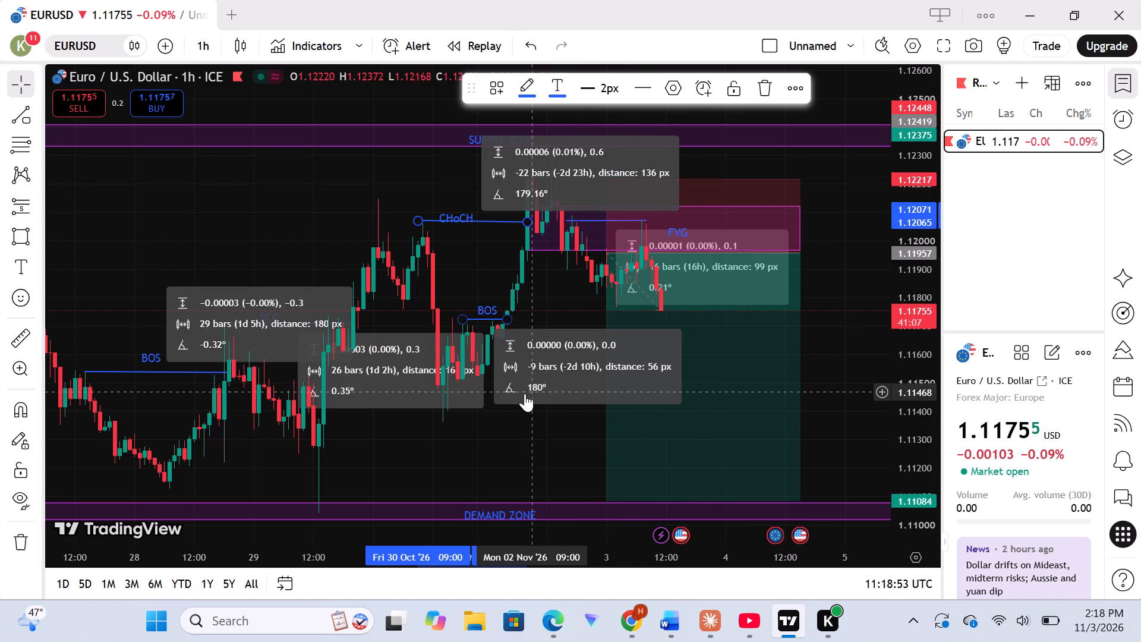
# Pull the short trend line beneath the newer BOS label down to about 1.114 and delete it, keeping the label.
pyautogui.click(553, 381)
pyautogui.moveTo(553, 381); pyautogui.dragTo(598, 410)
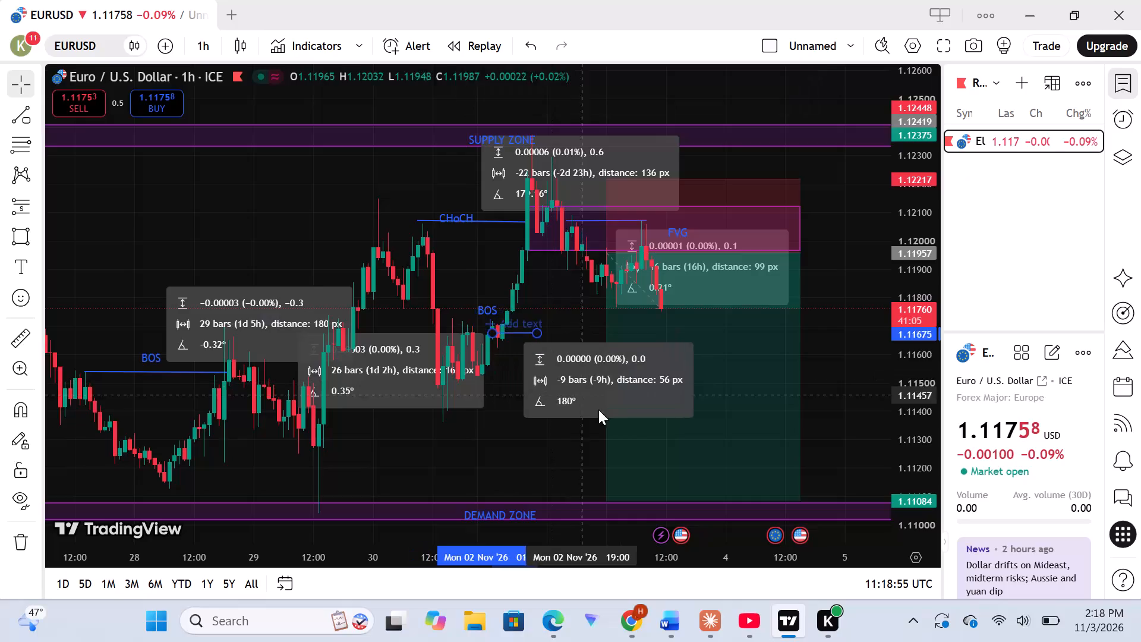
pyautogui.moveTo(598, 410); pyautogui.dragTo(620, 471)
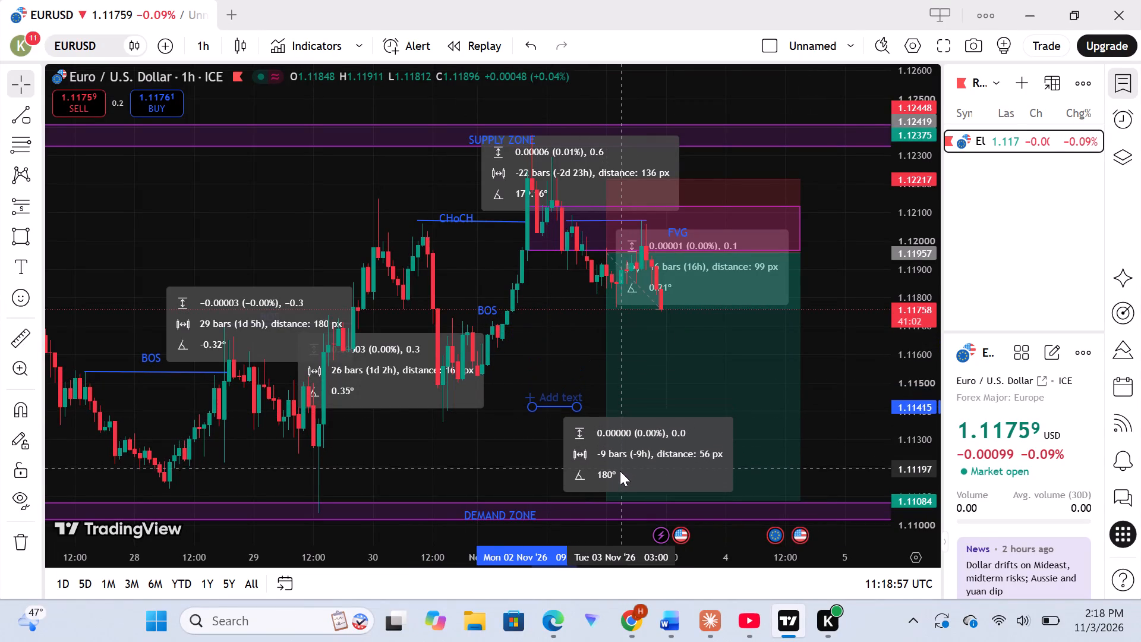
pyautogui.moveTo(620, 471); pyautogui.dragTo(620, 473)
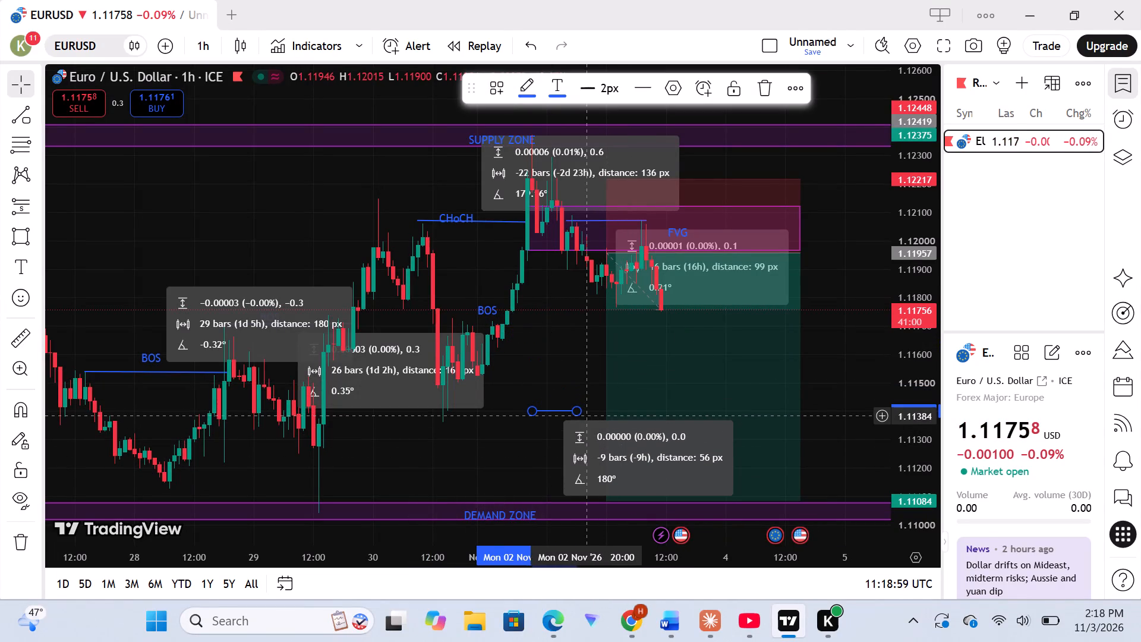
pyautogui.click(576, 406)
pyautogui.click(576, 406)
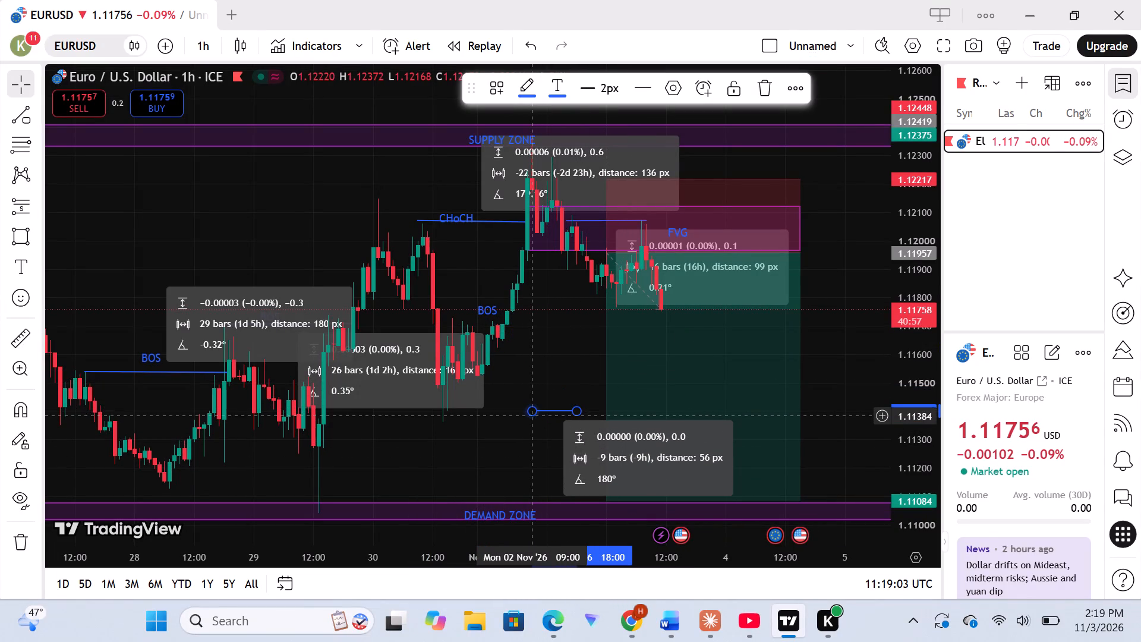
pyautogui.moveTo(532, 414); pyautogui.dragTo(544, 415)
pyautogui.press('Delete')
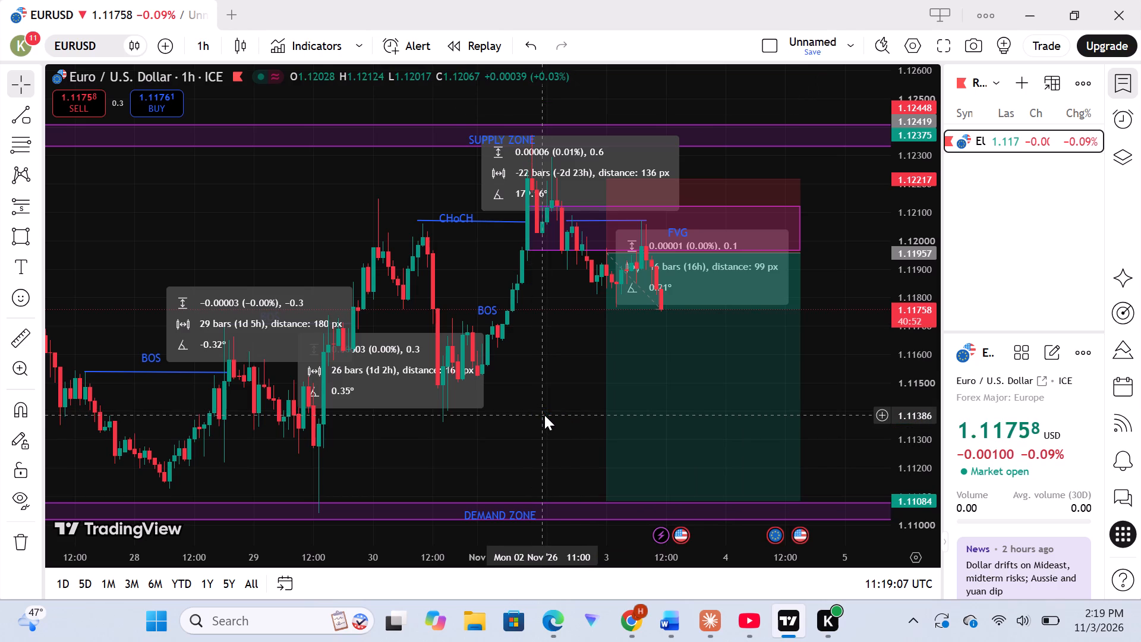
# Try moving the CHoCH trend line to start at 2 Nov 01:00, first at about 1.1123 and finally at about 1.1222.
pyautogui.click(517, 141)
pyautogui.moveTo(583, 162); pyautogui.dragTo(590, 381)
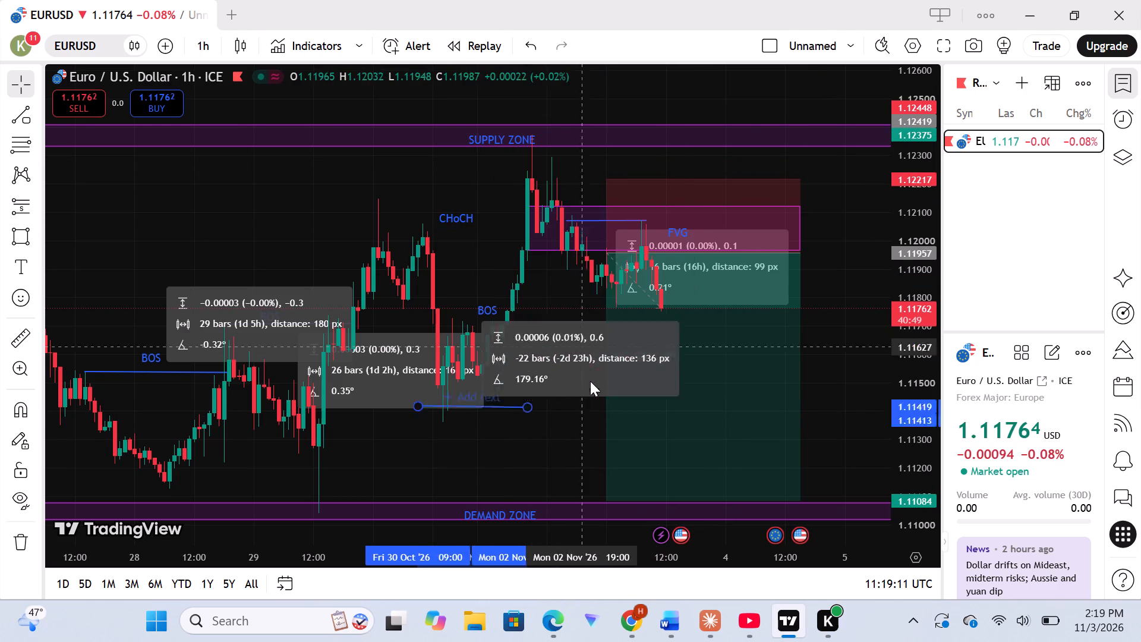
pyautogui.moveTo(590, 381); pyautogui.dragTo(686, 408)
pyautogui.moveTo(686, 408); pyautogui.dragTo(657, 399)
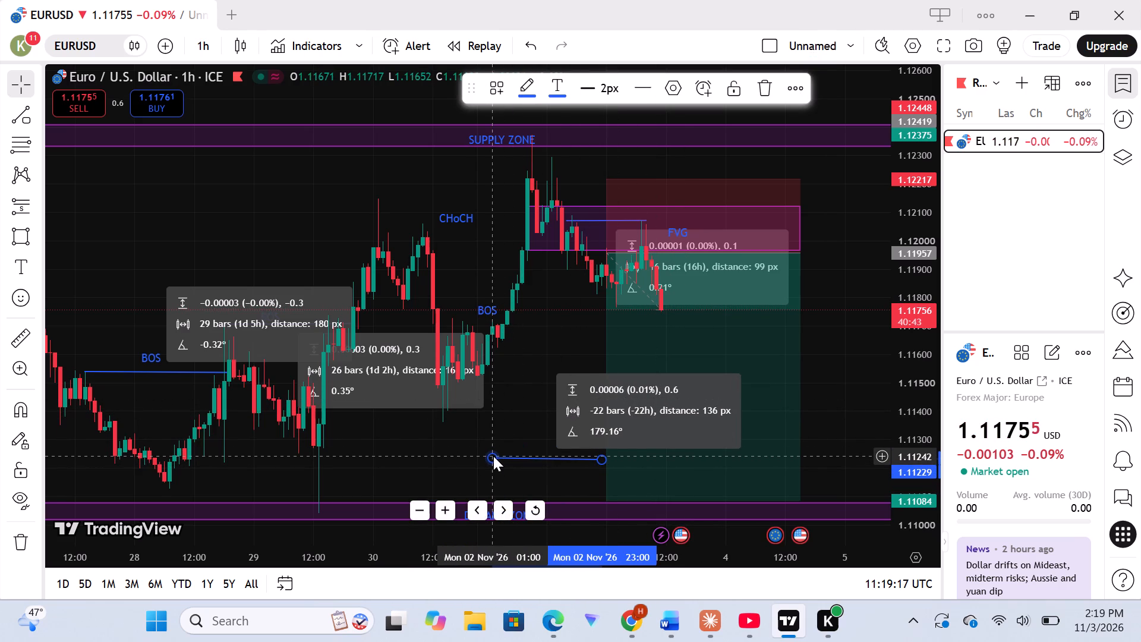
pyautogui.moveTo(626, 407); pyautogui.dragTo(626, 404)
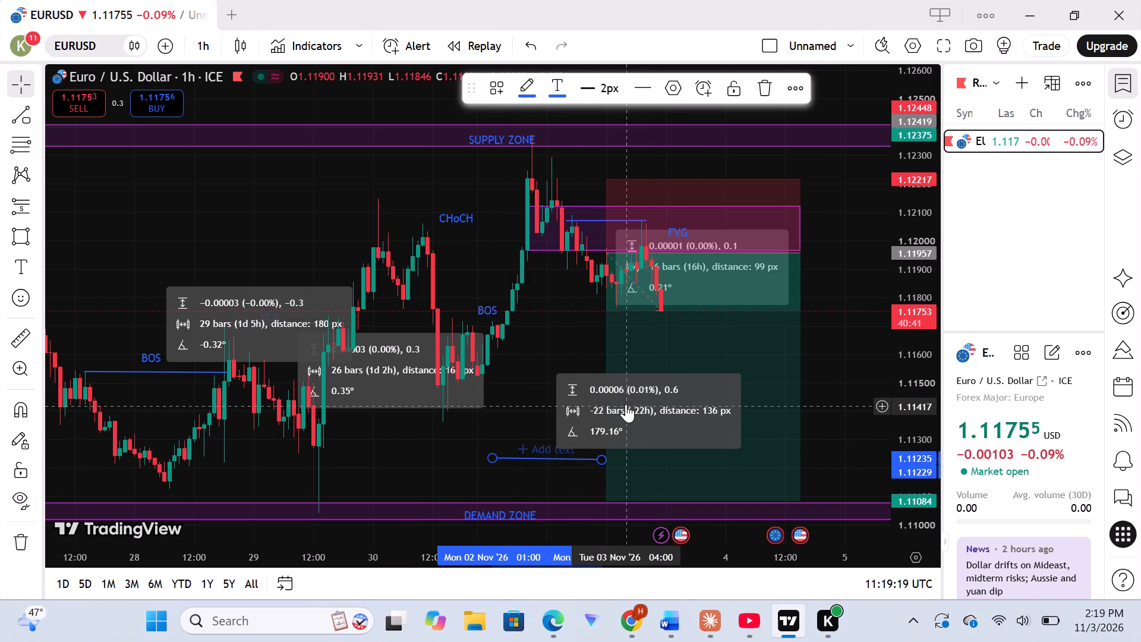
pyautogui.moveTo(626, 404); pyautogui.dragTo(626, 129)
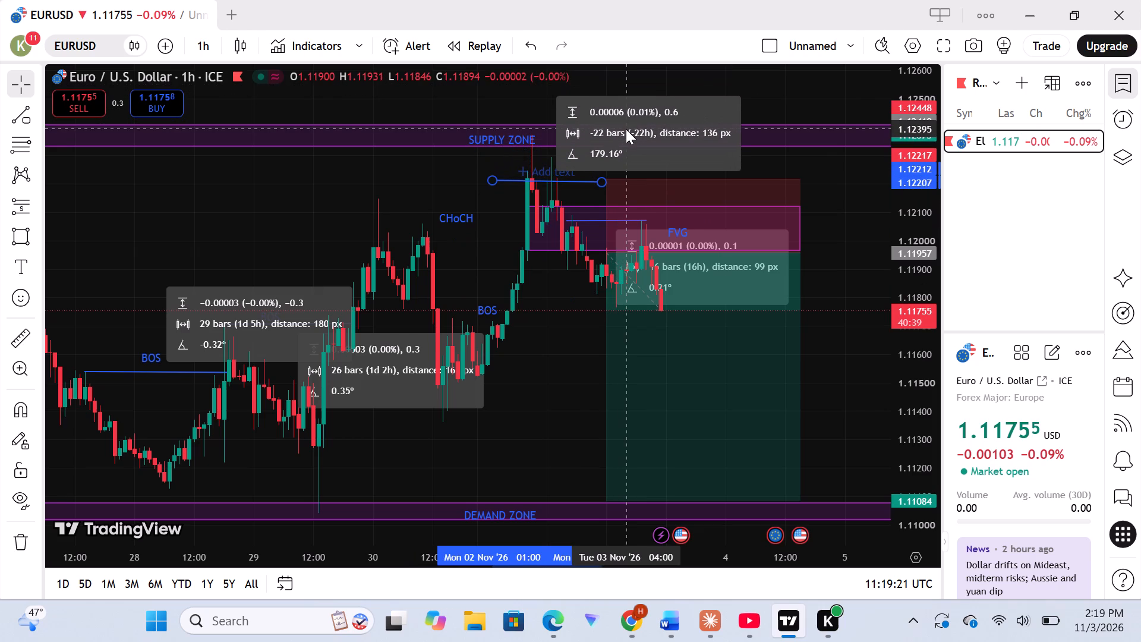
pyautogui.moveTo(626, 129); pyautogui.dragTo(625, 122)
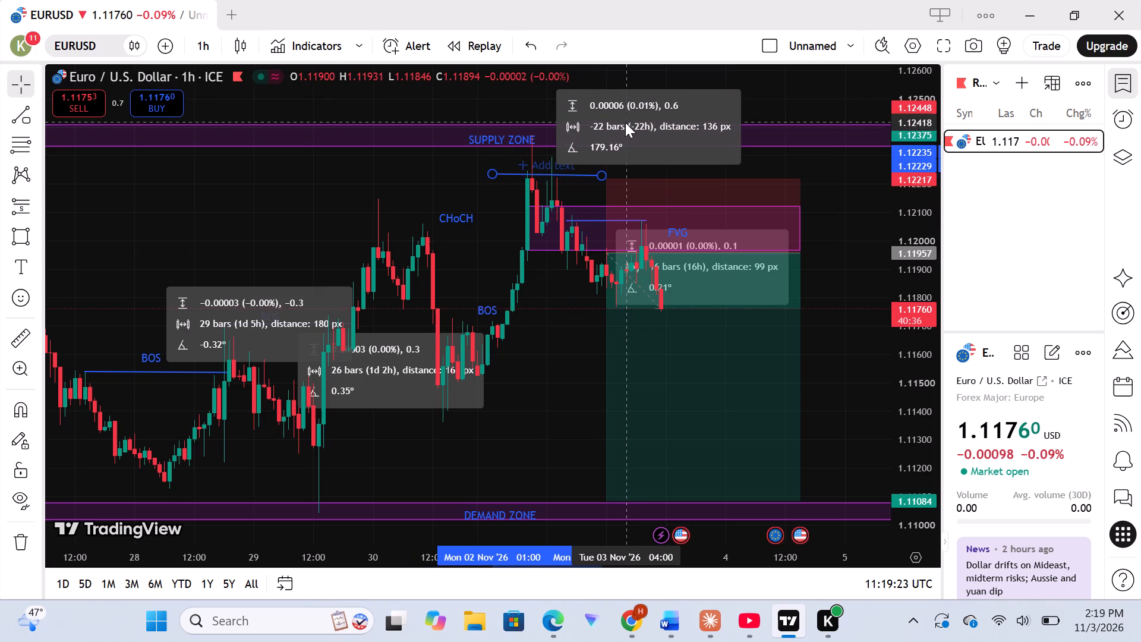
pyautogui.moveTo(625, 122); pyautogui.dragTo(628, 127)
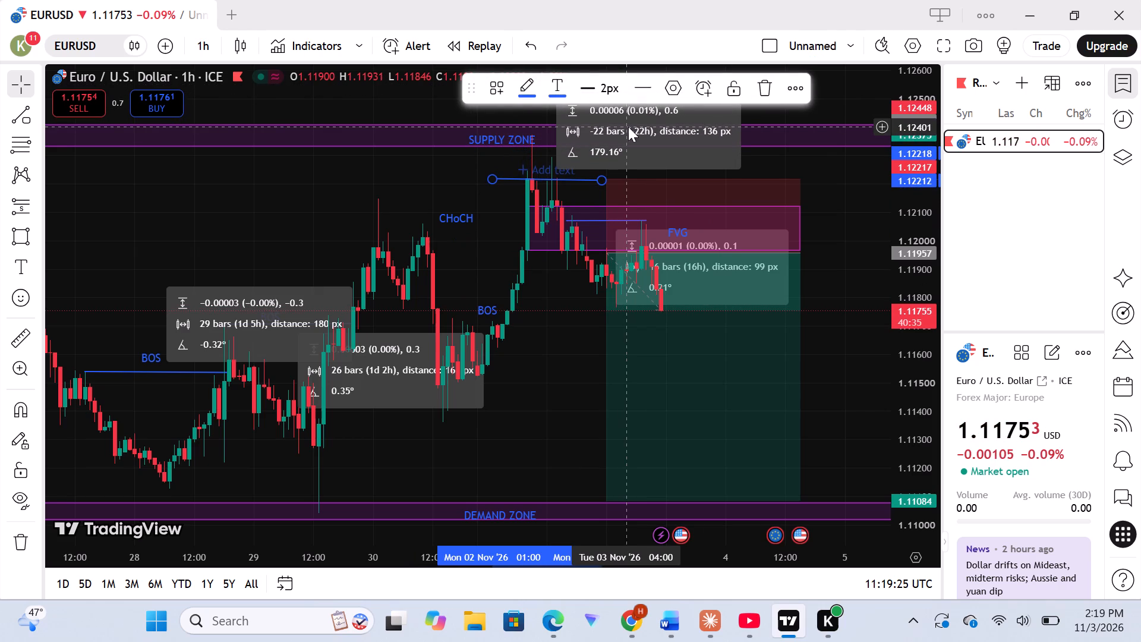
# Move the trend line back beneath the CHoCH label at about 1.1206, from 30 Oct 09:00 to 2 Nov 08:00, and deselect it.
pyautogui.moveTo(622, 139); pyautogui.dragTo(427, 213)
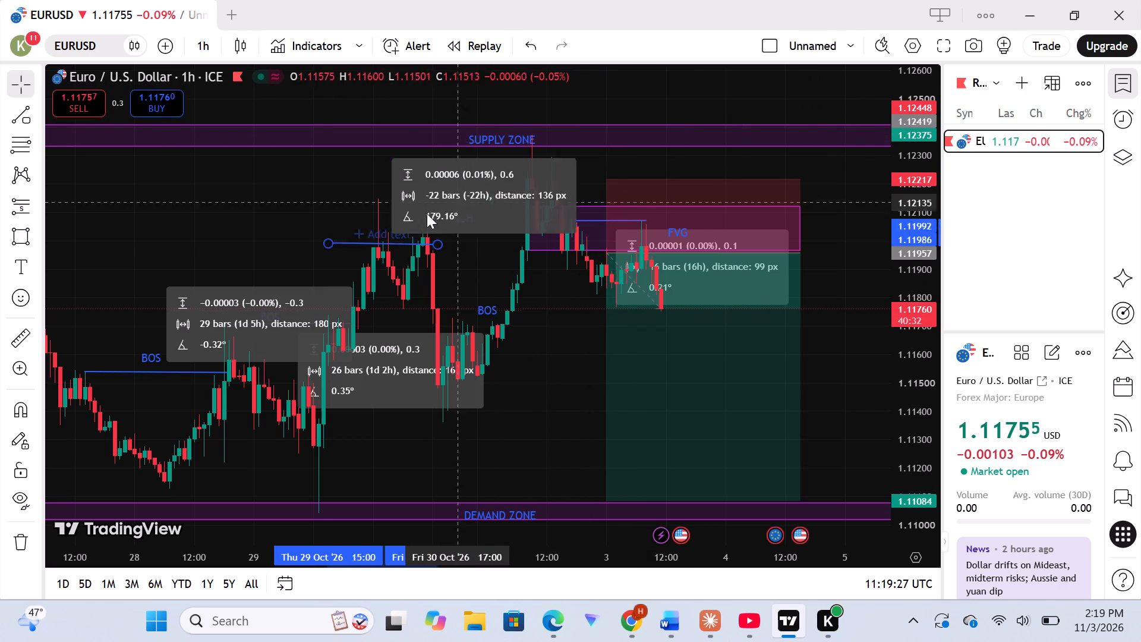
pyautogui.moveTo(427, 213); pyautogui.dragTo(478, 207)
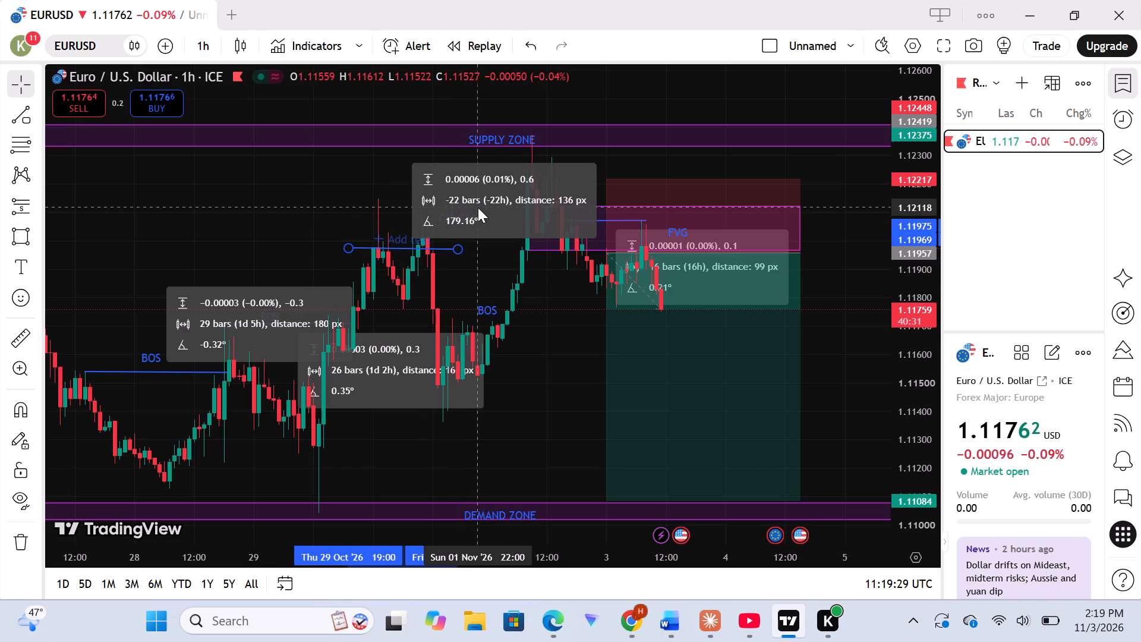
pyautogui.moveTo(478, 207); pyautogui.dragTo(493, 217)
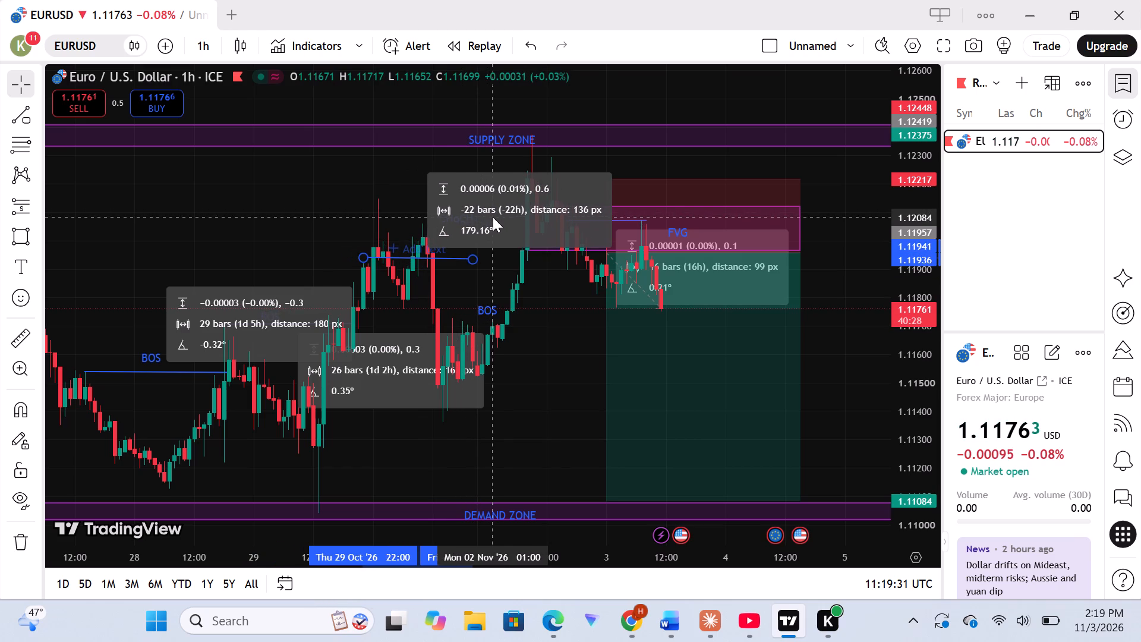
pyautogui.moveTo(493, 217); pyautogui.dragTo(510, 194)
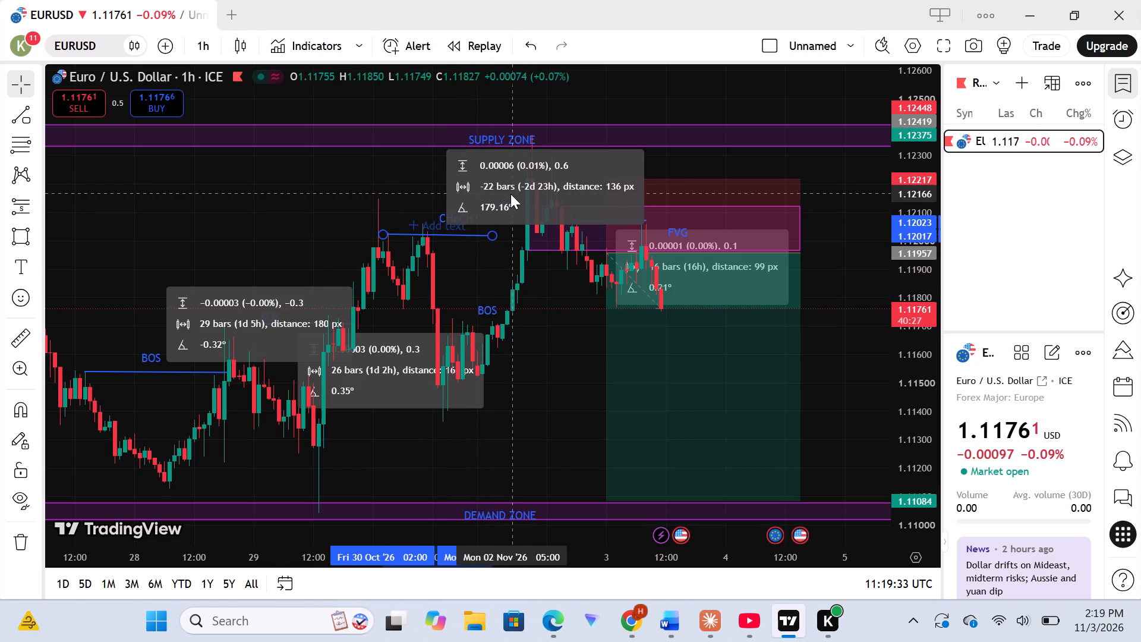
pyautogui.moveTo(510, 194); pyautogui.dragTo(545, 195)
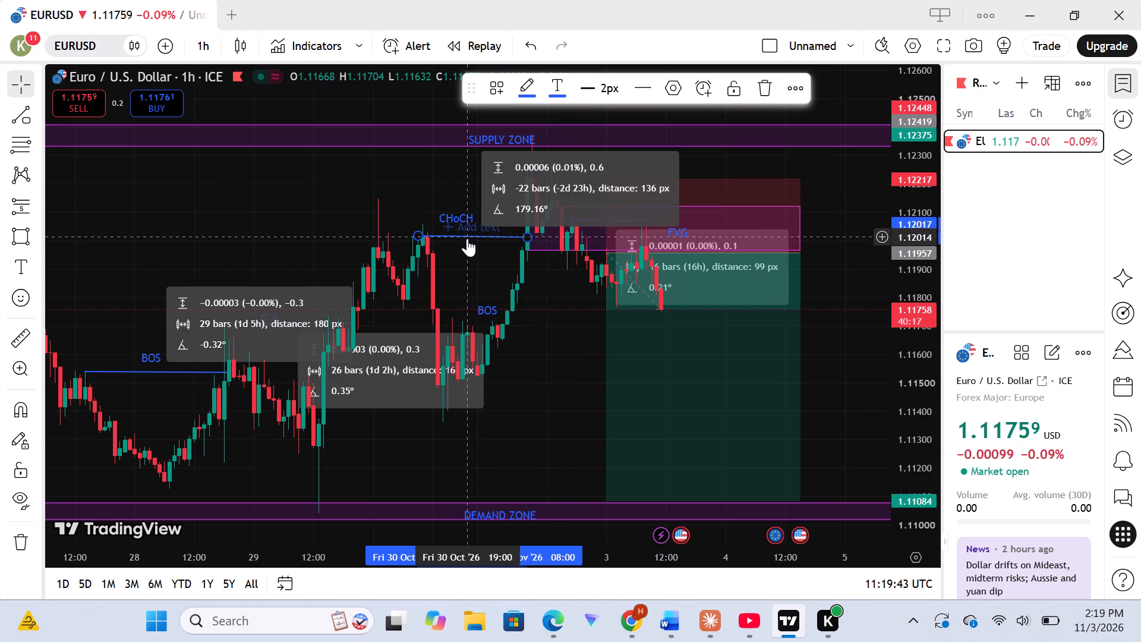
pyautogui.moveTo(506, 209); pyautogui.dragTo(511, 194)
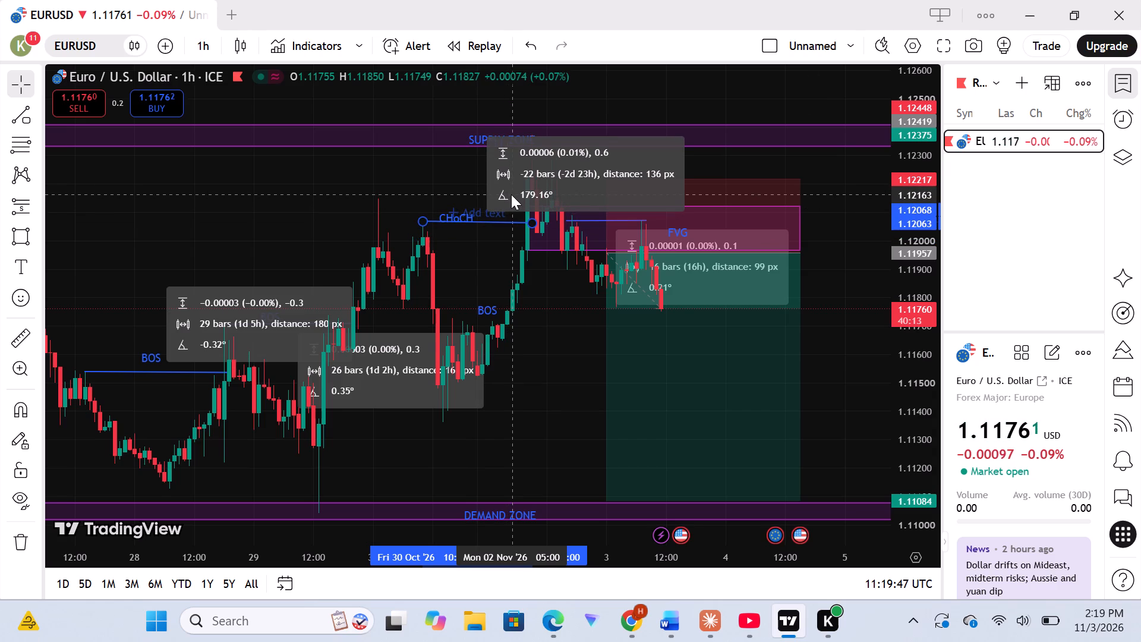
pyautogui.moveTo(511, 194); pyautogui.dragTo(509, 196)
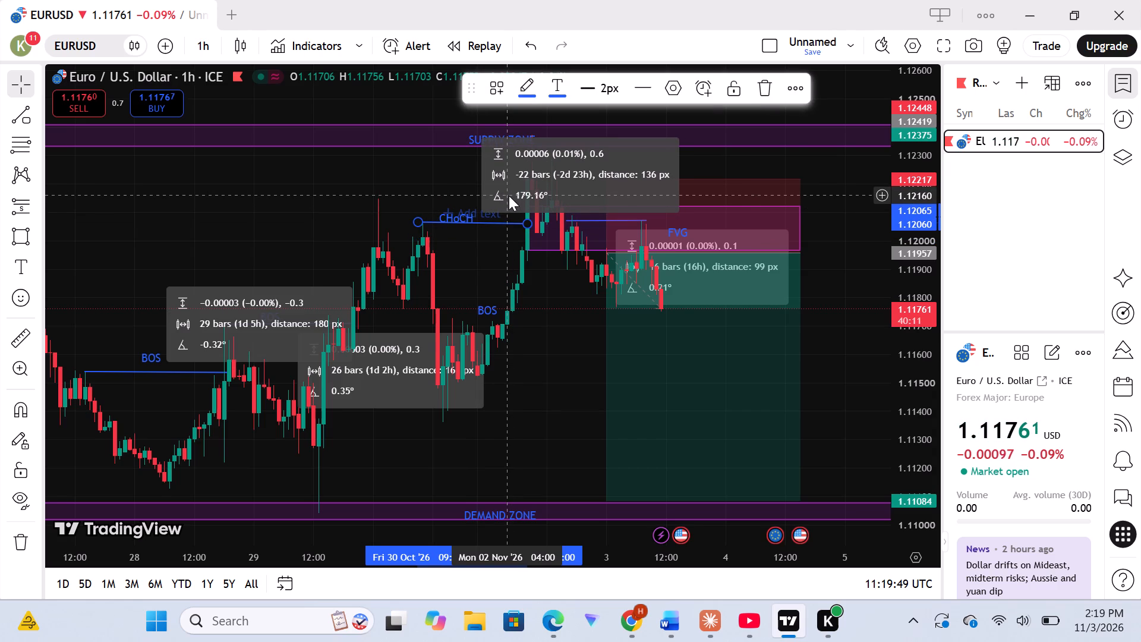
pyautogui.click(436, 186)
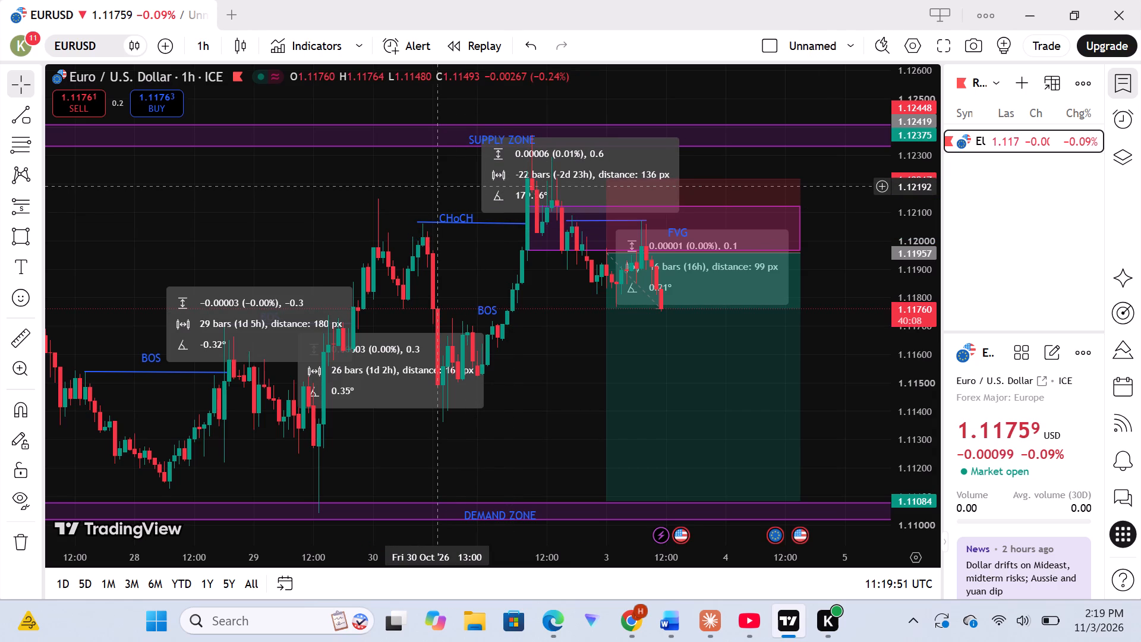
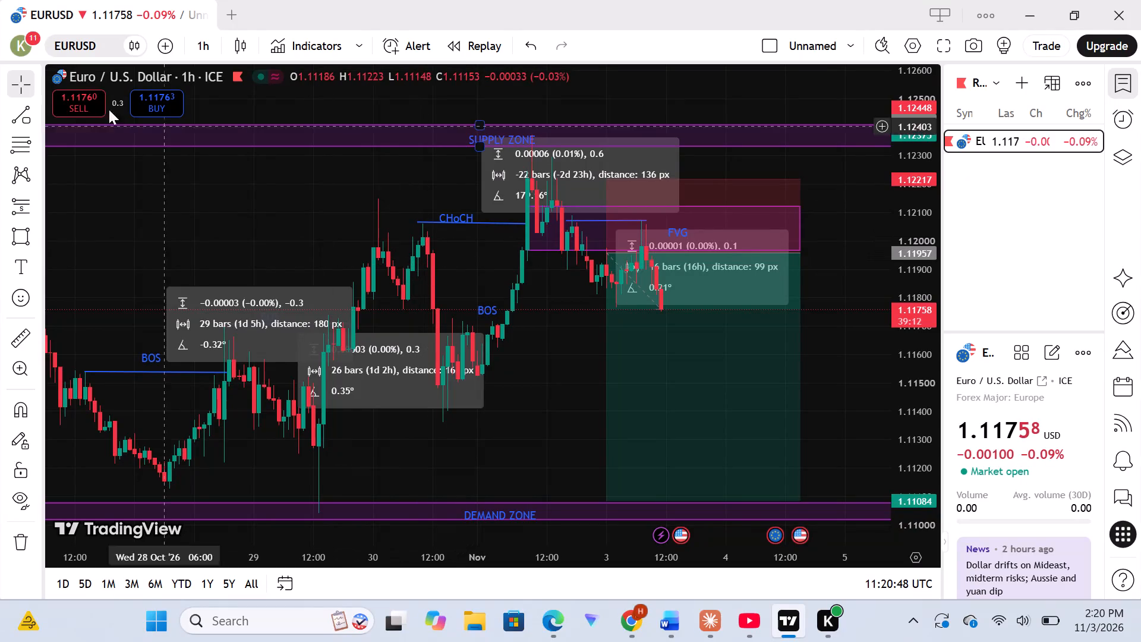
# Draw a level trend line beneath the newer BOS label at 1.11734, from 30 Oct 14:00 to 2 Nov 05:00, and deselect it.
pyautogui.click(31, 105)
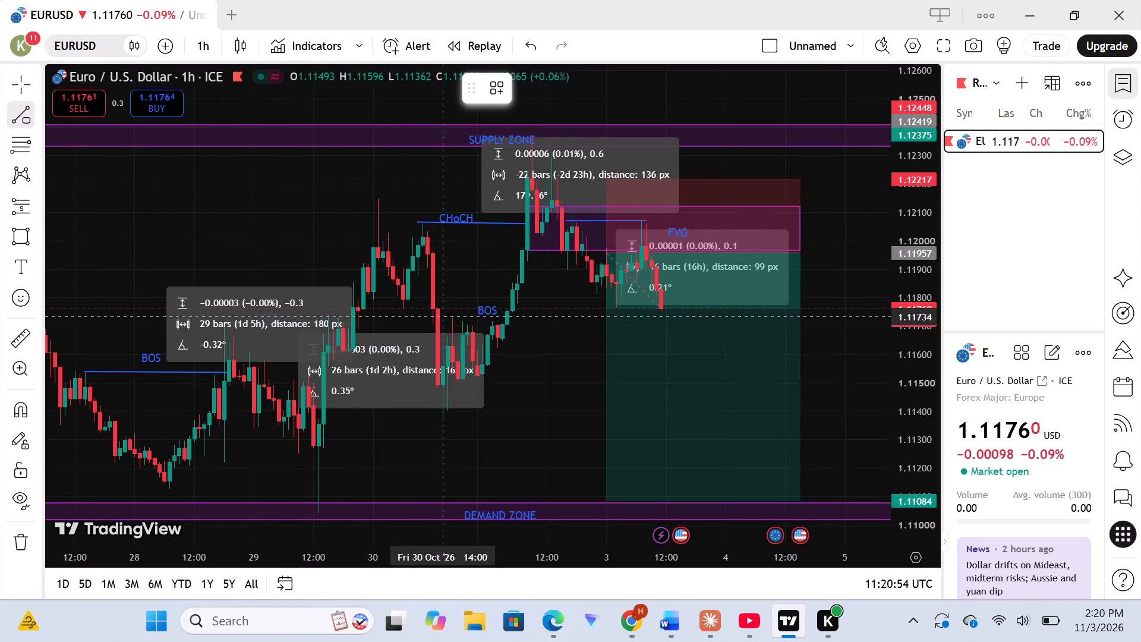
pyautogui.moveTo(445, 316); pyautogui.dragTo(457, 315)
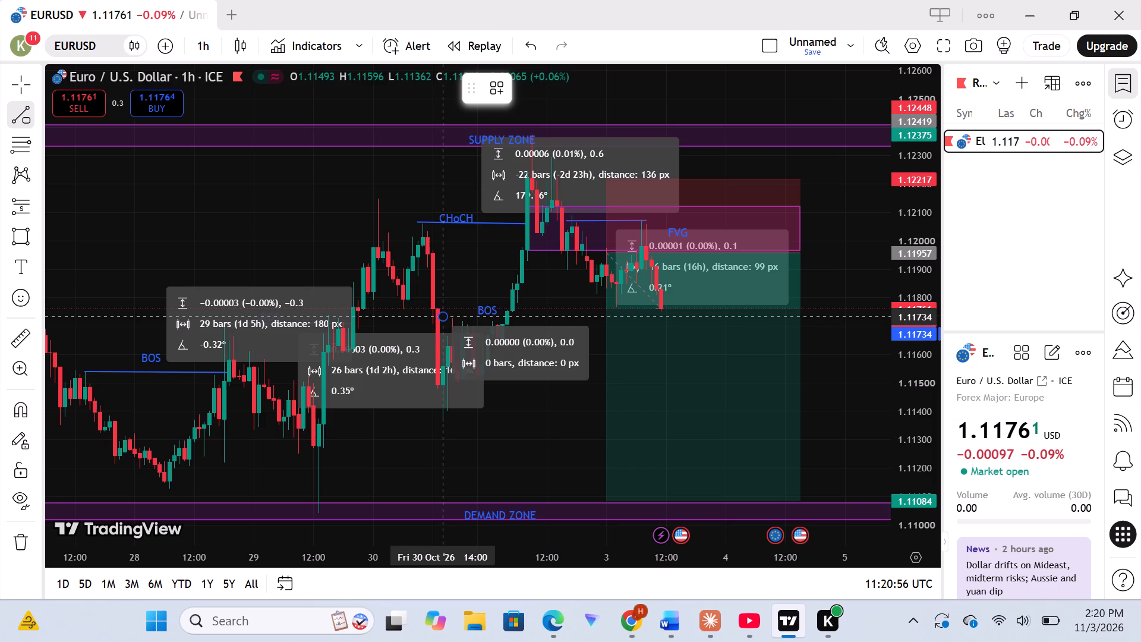
pyautogui.moveTo(457, 315); pyautogui.dragTo(467, 312)
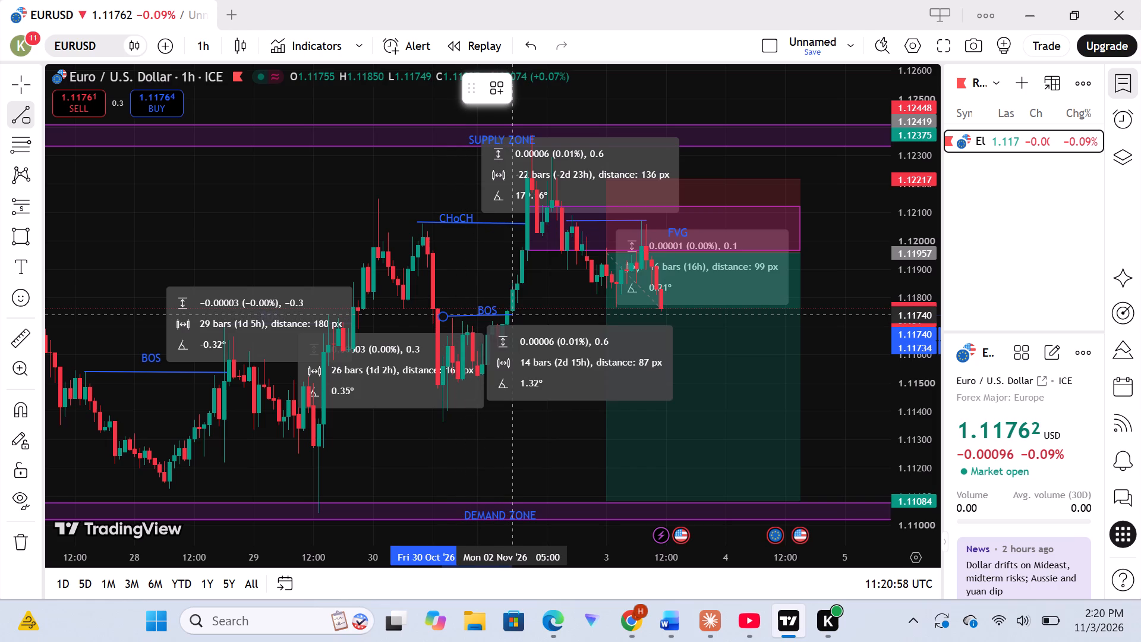
pyautogui.click(512, 314)
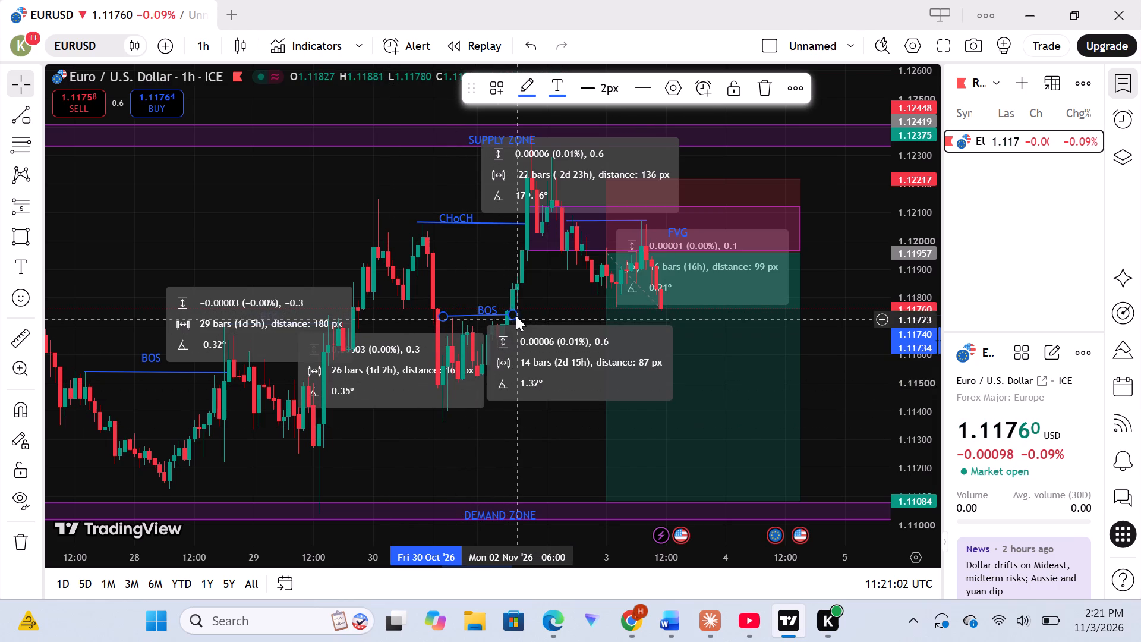
pyautogui.click(511, 313)
pyautogui.click(511, 313)
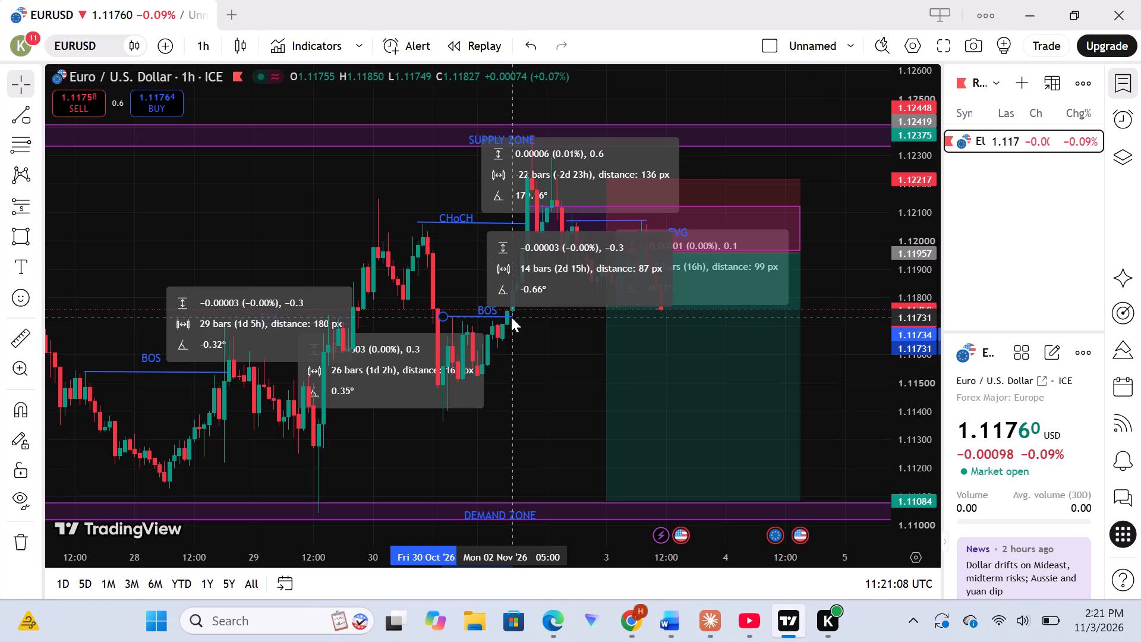
pyautogui.click(511, 316)
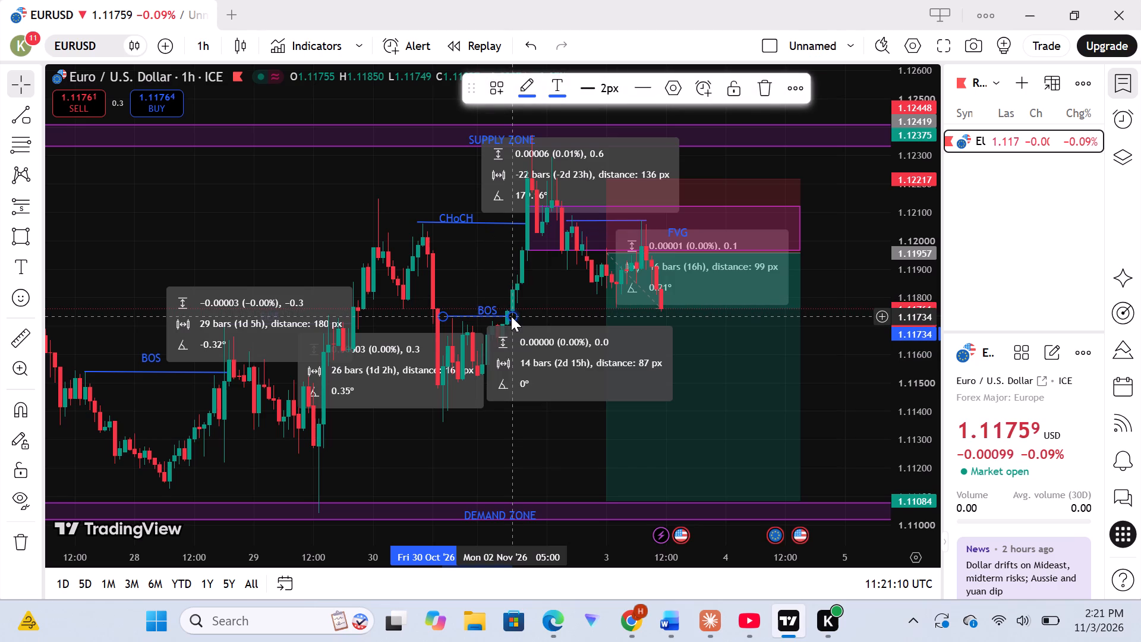
pyautogui.click(485, 421)
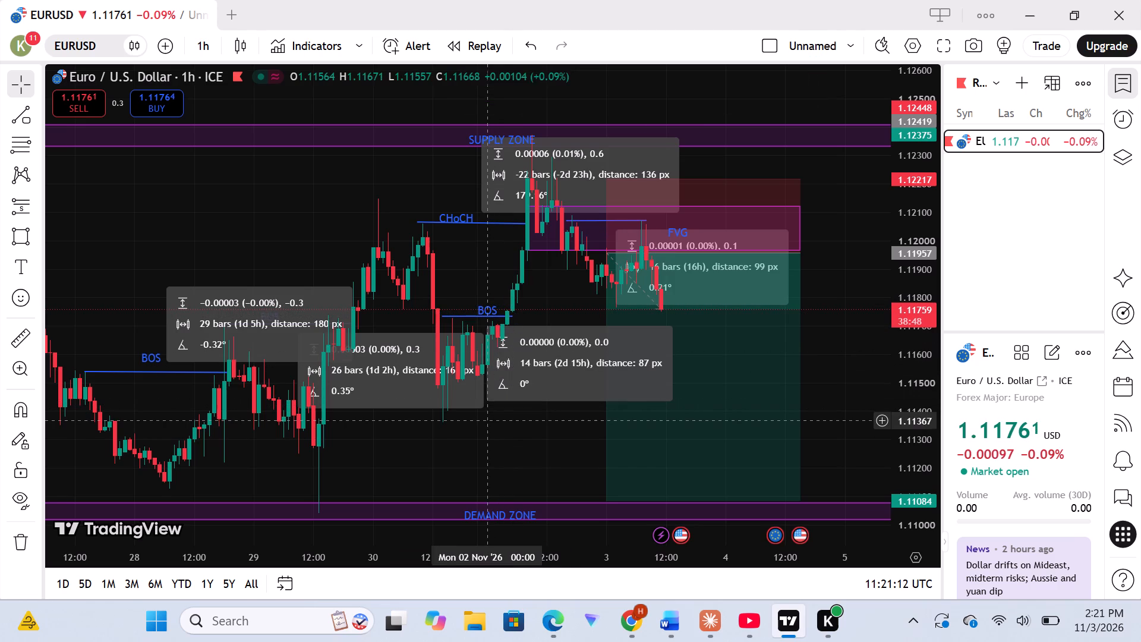
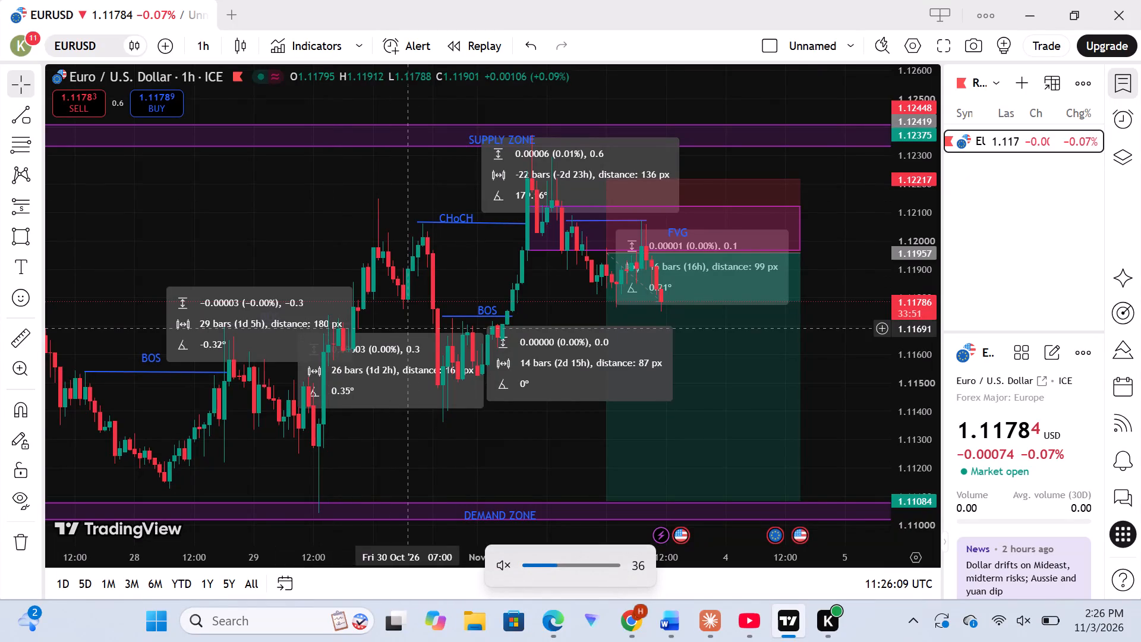
# Switch to YouTube and pause the BABA ASANTE video.
pyautogui.click(751, 625)
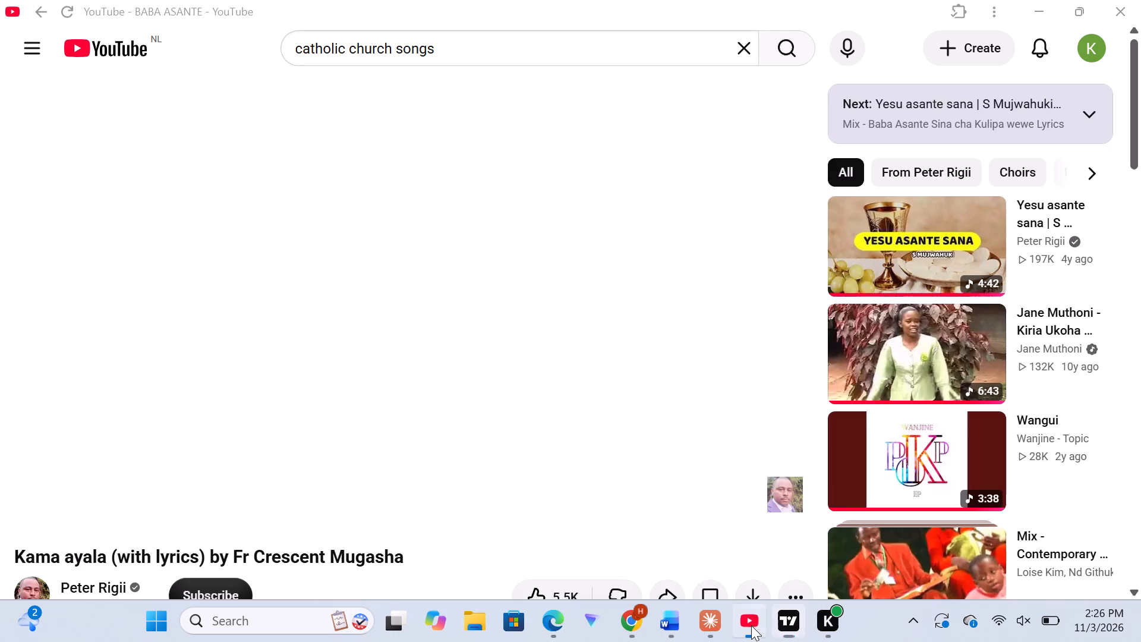
pyautogui.click(441, 265)
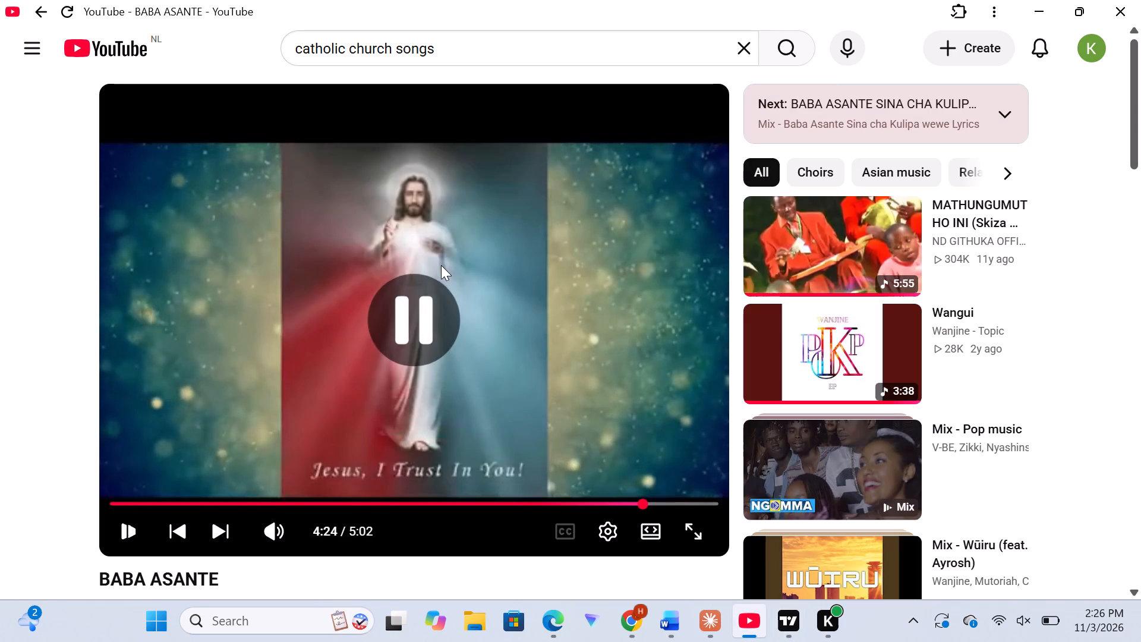